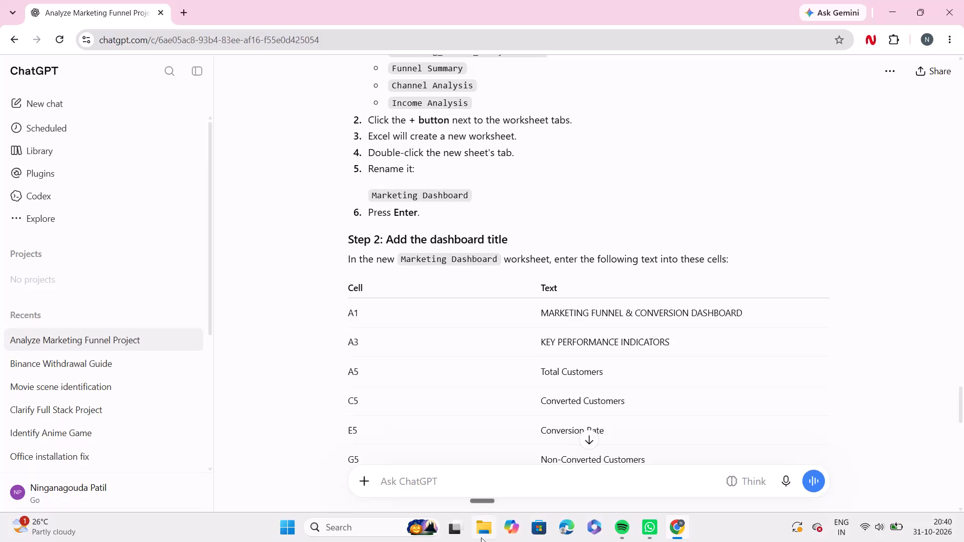
Open the Marketing_Funnel_Analysis workbook from the Documents folder, keeping the already open copy instead of reopening it.
{"action": "left_click", "coordinate": [481, 537]}
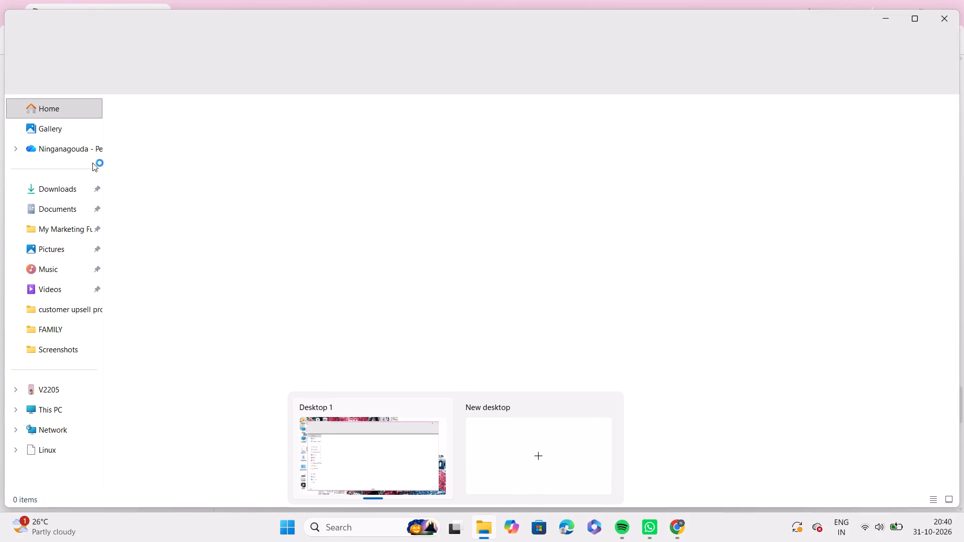
{"action": "left_click", "coordinate": [53, 210]}
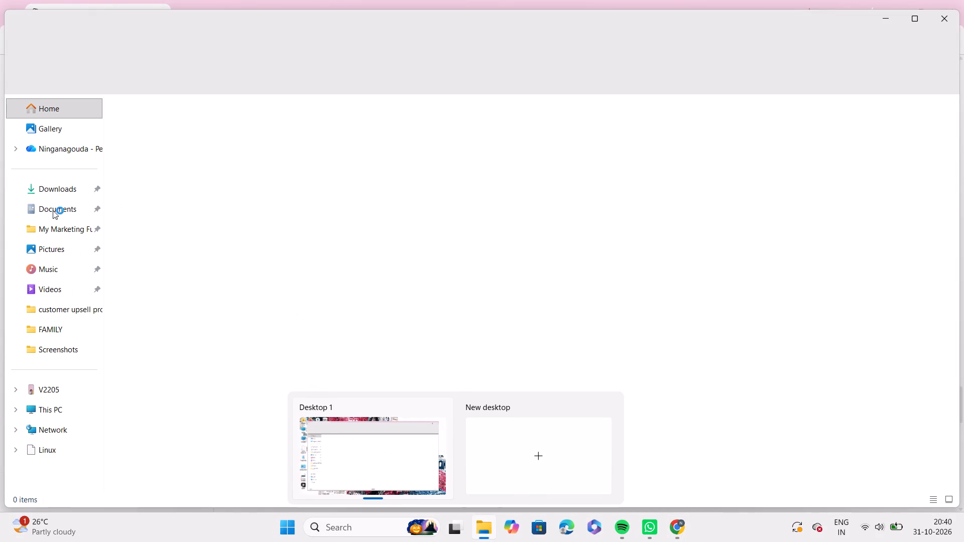
{"action": "left_click", "coordinate": [63, 209]}
{"action": "left_click", "coordinate": [63, 209]}
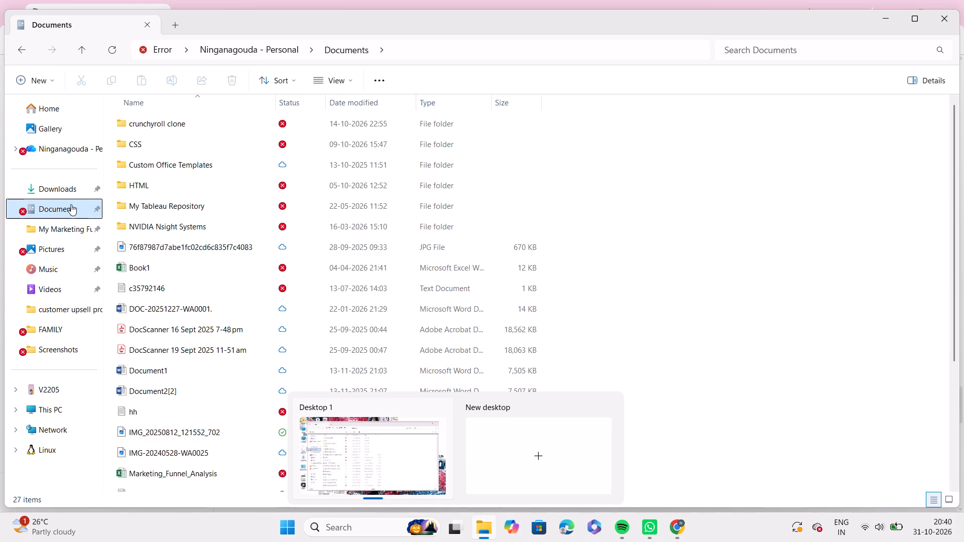
{"action": "left_click", "coordinate": [71, 204]}
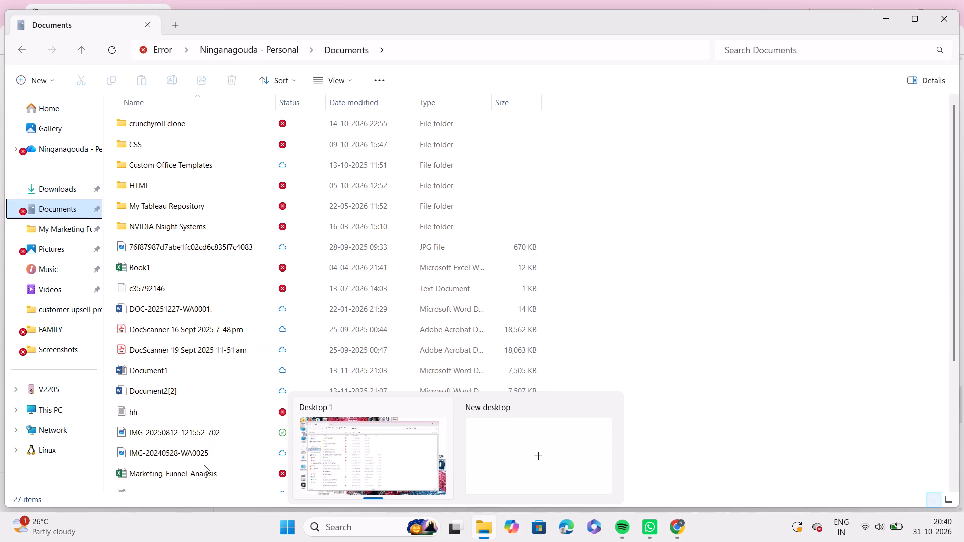
{"action": "double_click", "coordinate": [202, 474]}
{"action": "left_click", "coordinate": [202, 474]}
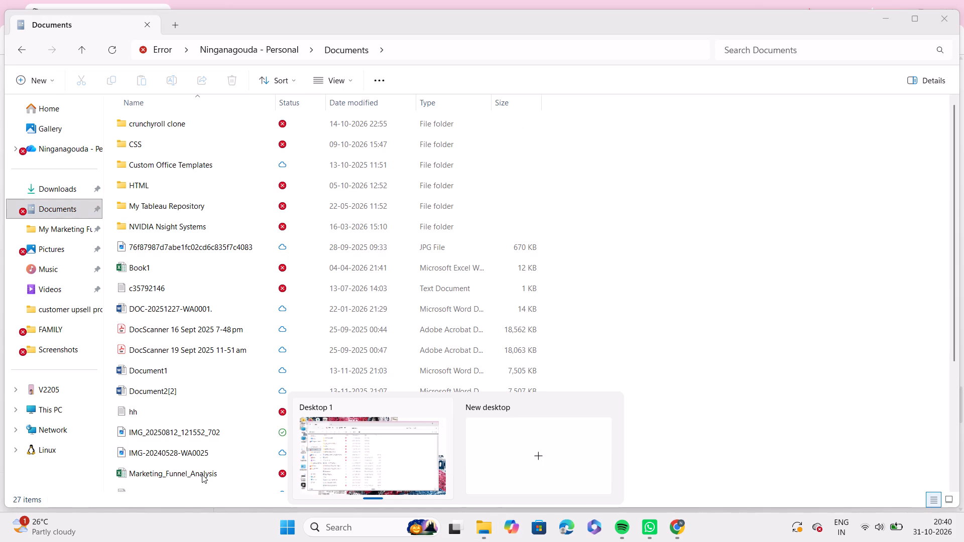
{"action": "triple_click", "coordinate": [202, 474]}
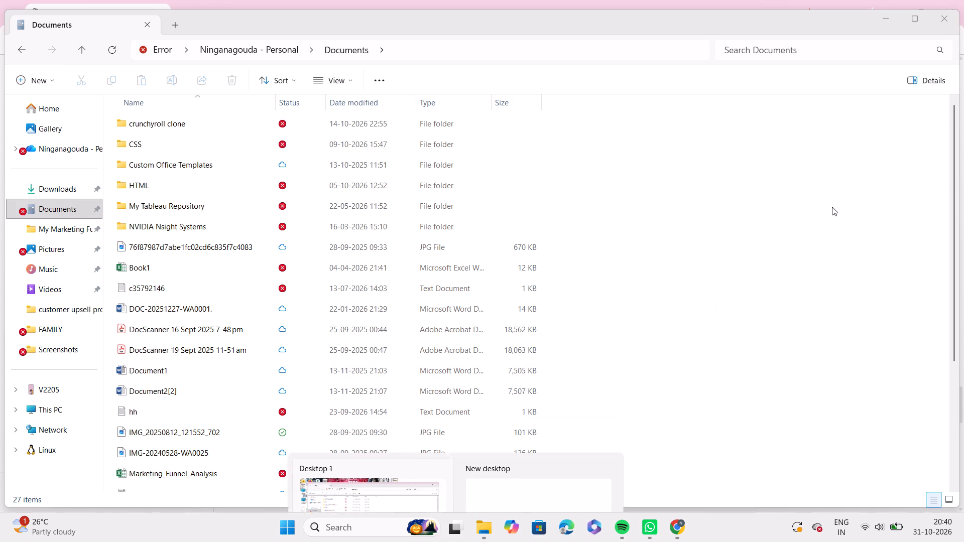
{"action": "left_click", "coordinate": [832, 207]}
{"action": "double_click", "coordinate": [208, 466]}
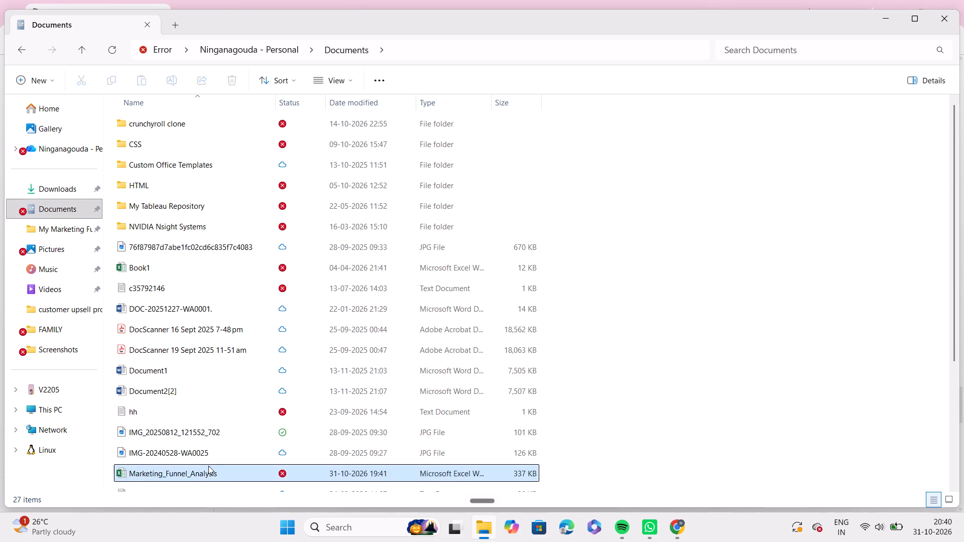
{"action": "double_click", "coordinate": [208, 466]}
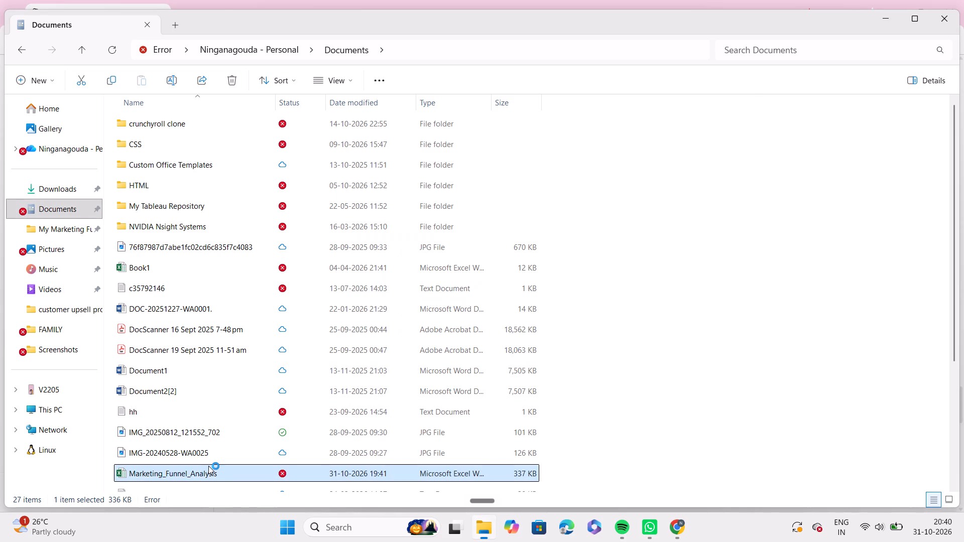
{"action": "left_click", "coordinate": [935, 19]}
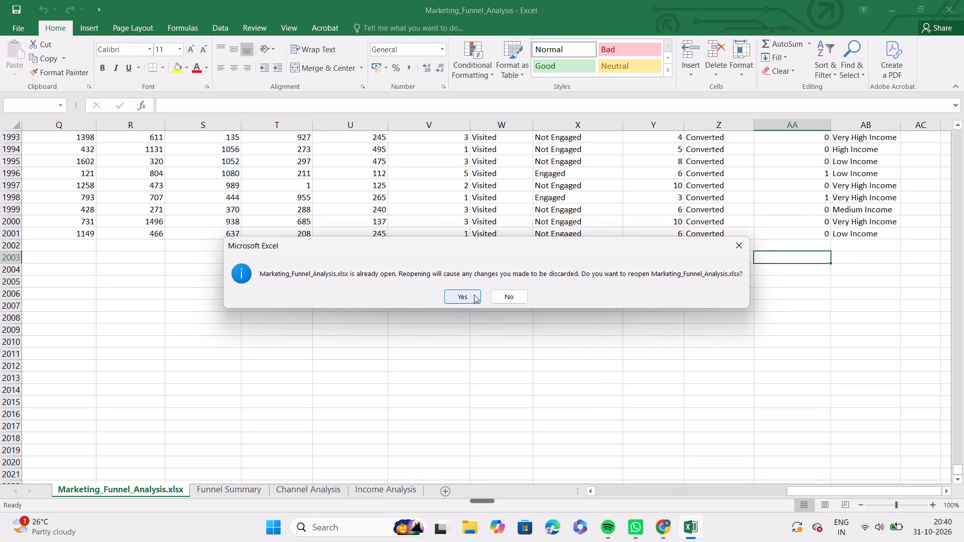
{"action": "left_click", "coordinate": [506, 290]}
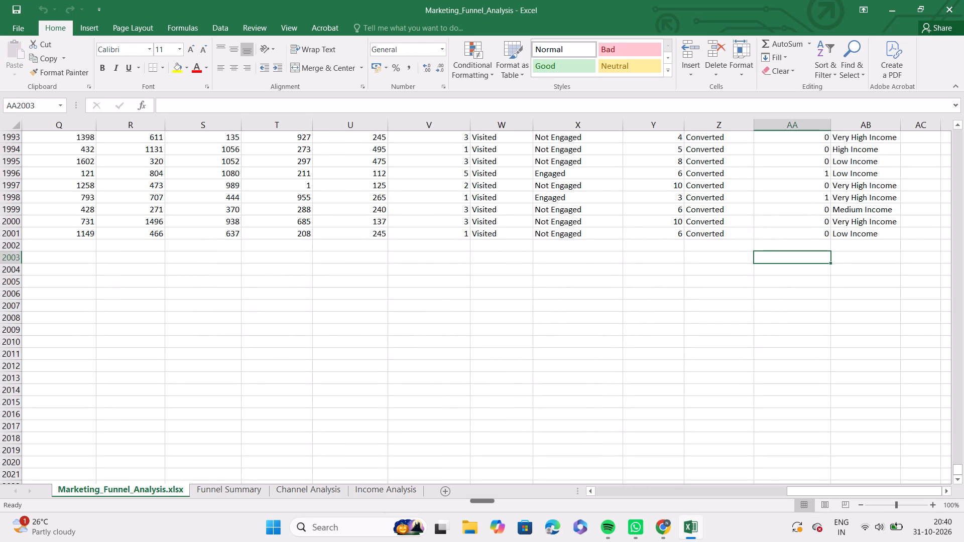
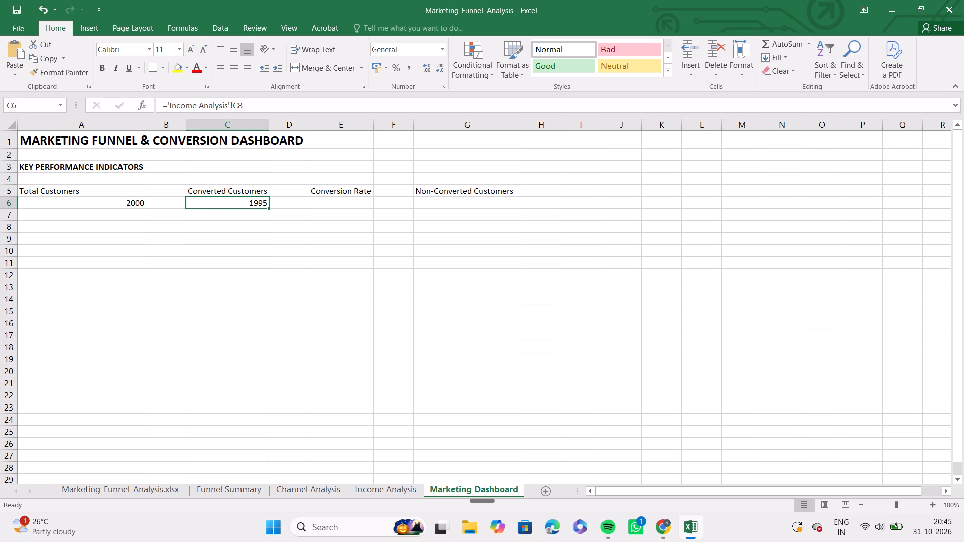
{"action": "left_click", "coordinate": [341, 199]}
{"action": "key", "text": "ctrl+v"}
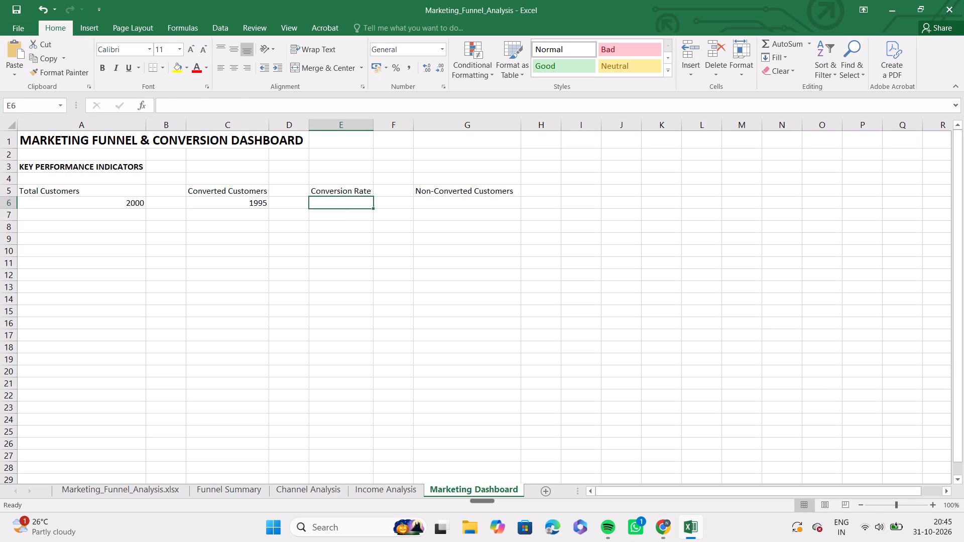
{"action": "key", "text": "ctrl+v"}
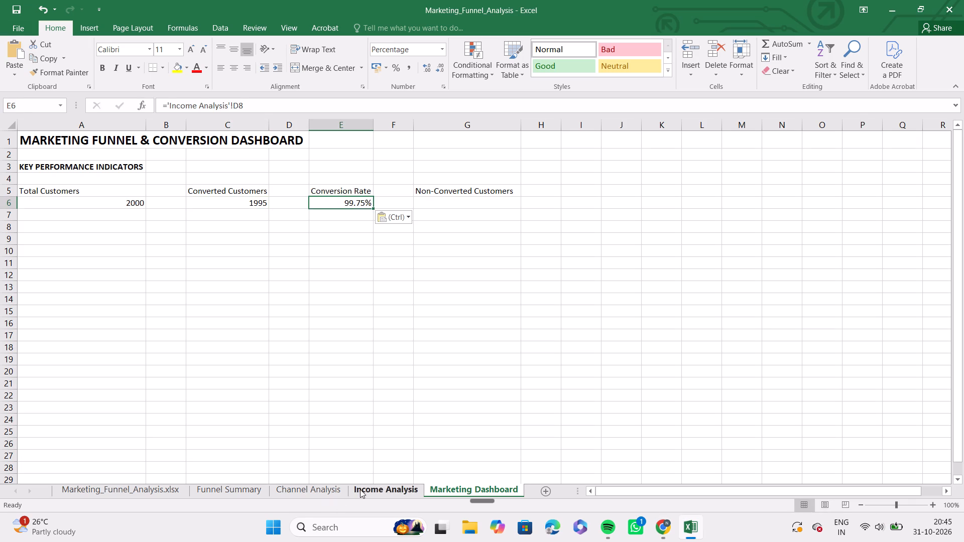
Check the Funnel Summary and Income Analysis sheets against the ChatGPT formulas and return to the Marketing Dashboard sheet.
{"action": "left_click", "coordinate": [255, 490]}
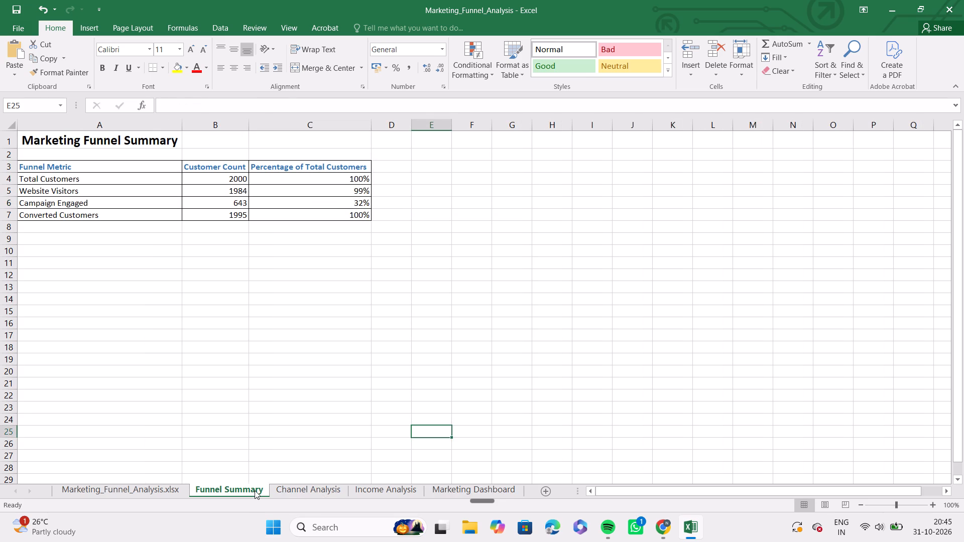
{"action": "left_click", "coordinate": [382, 484]}
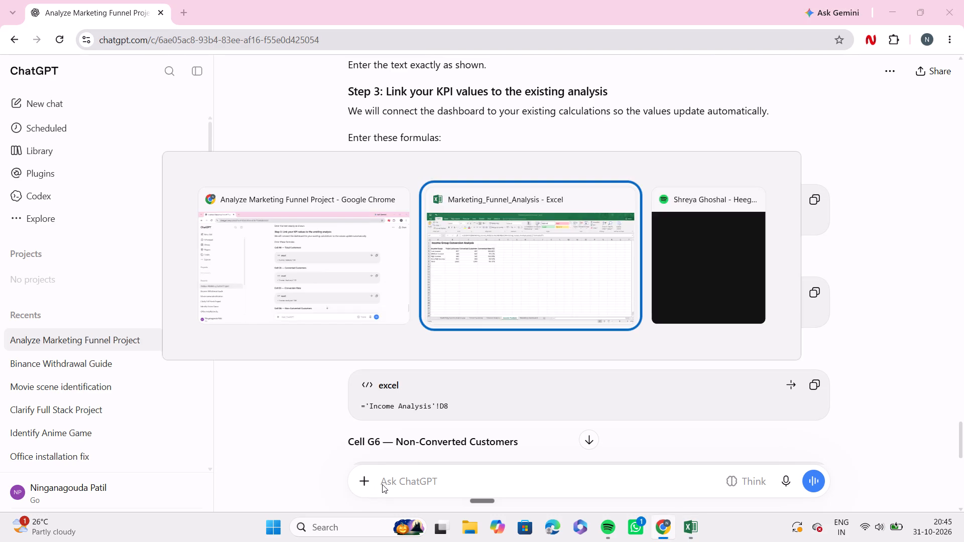
{"action": "left_click", "coordinate": [450, 491]}
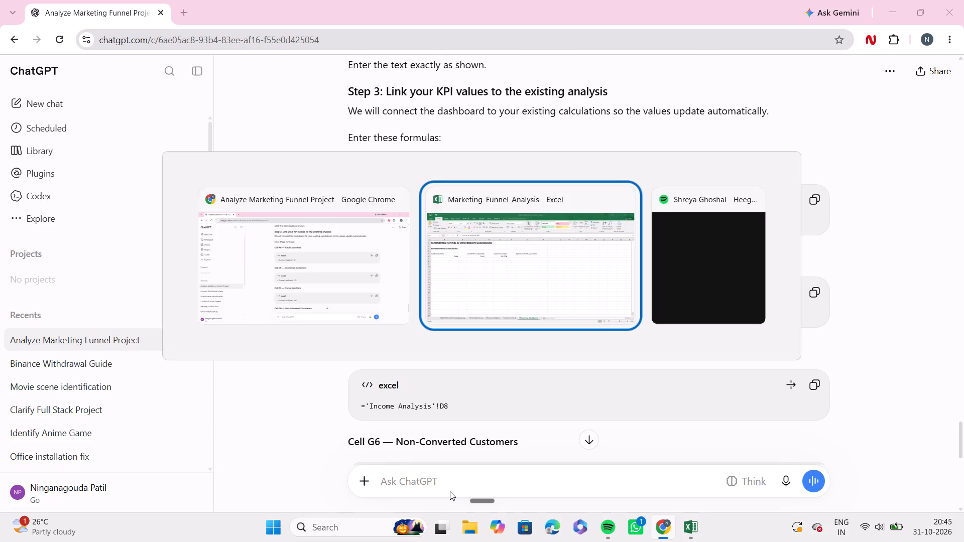
{"action": "left_click", "coordinate": [389, 489]}
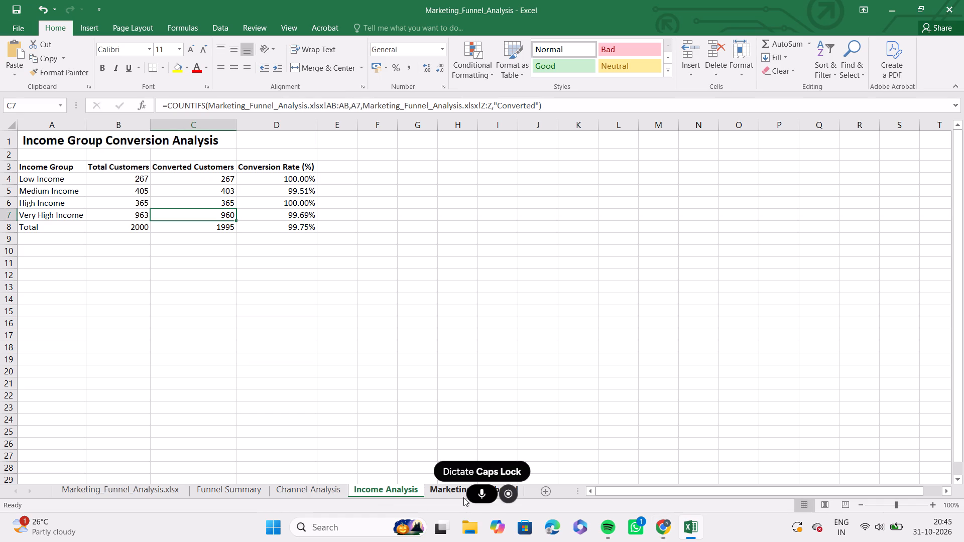
{"action": "left_click", "coordinate": [445, 484]}
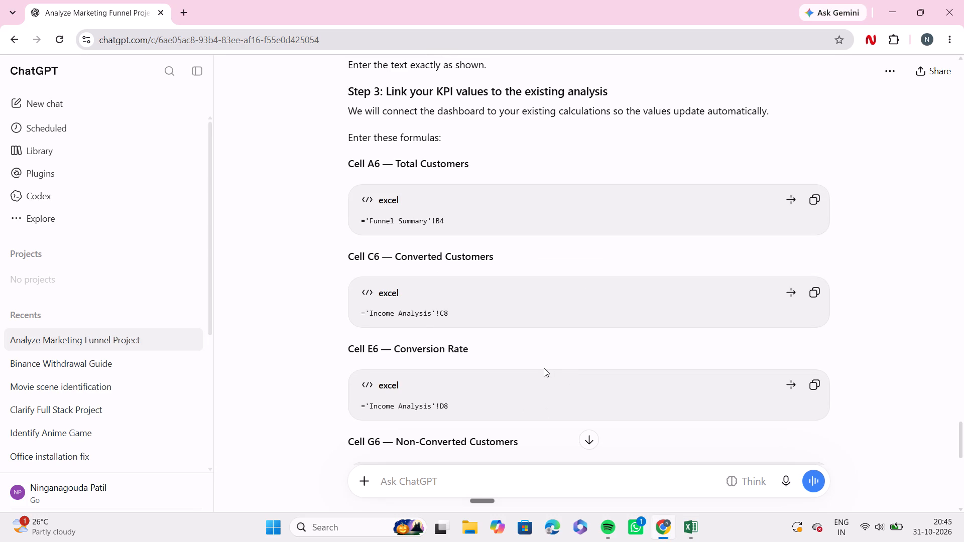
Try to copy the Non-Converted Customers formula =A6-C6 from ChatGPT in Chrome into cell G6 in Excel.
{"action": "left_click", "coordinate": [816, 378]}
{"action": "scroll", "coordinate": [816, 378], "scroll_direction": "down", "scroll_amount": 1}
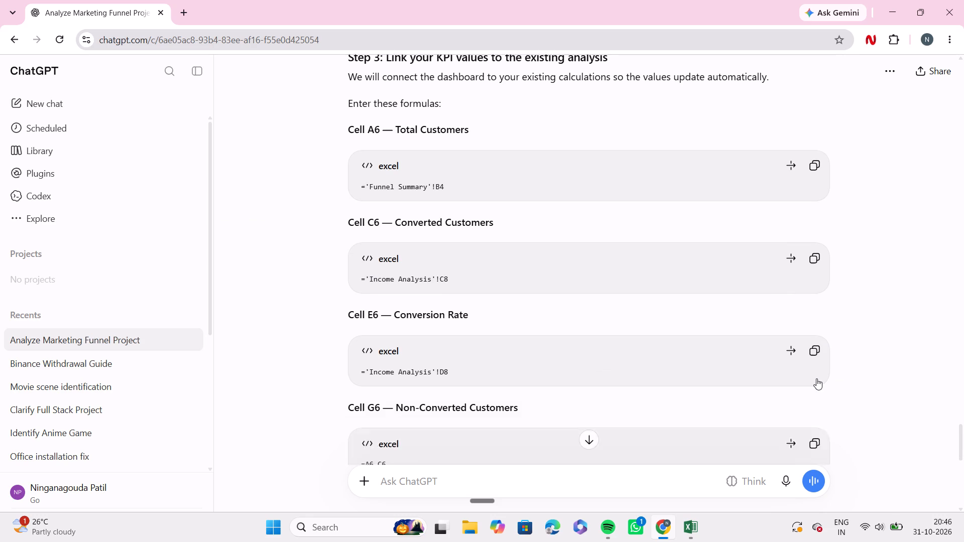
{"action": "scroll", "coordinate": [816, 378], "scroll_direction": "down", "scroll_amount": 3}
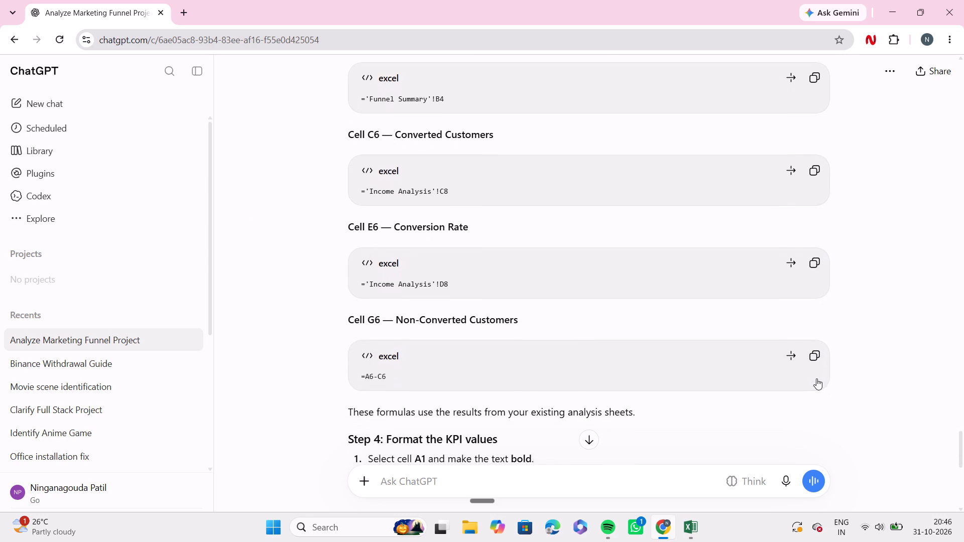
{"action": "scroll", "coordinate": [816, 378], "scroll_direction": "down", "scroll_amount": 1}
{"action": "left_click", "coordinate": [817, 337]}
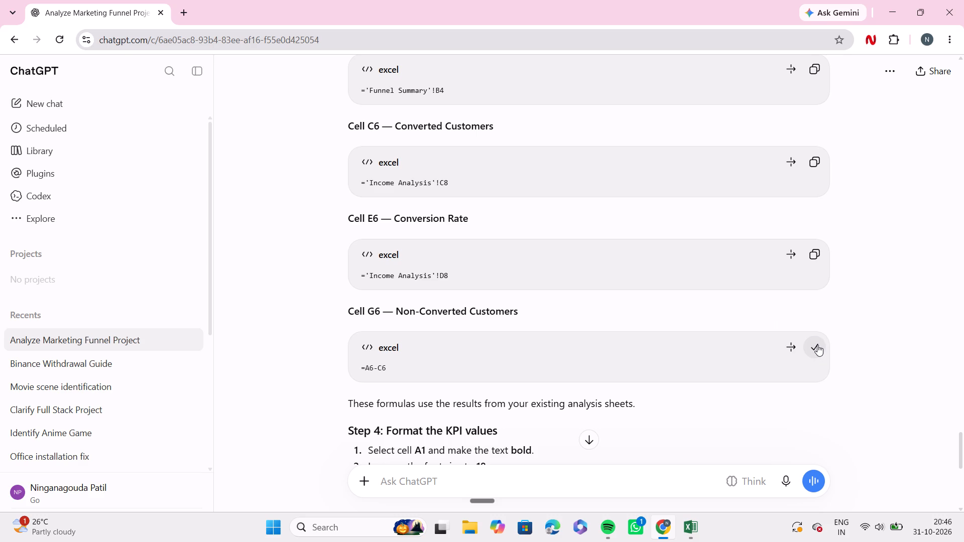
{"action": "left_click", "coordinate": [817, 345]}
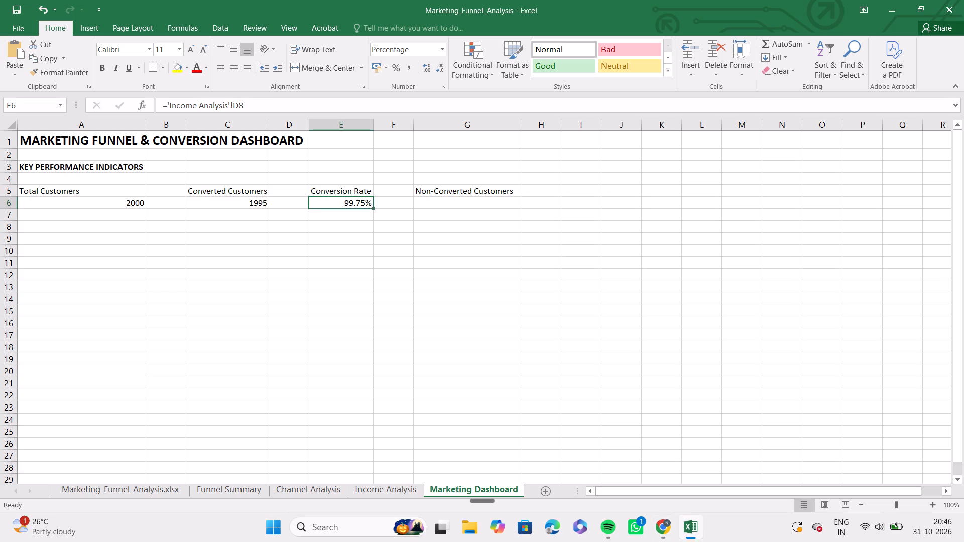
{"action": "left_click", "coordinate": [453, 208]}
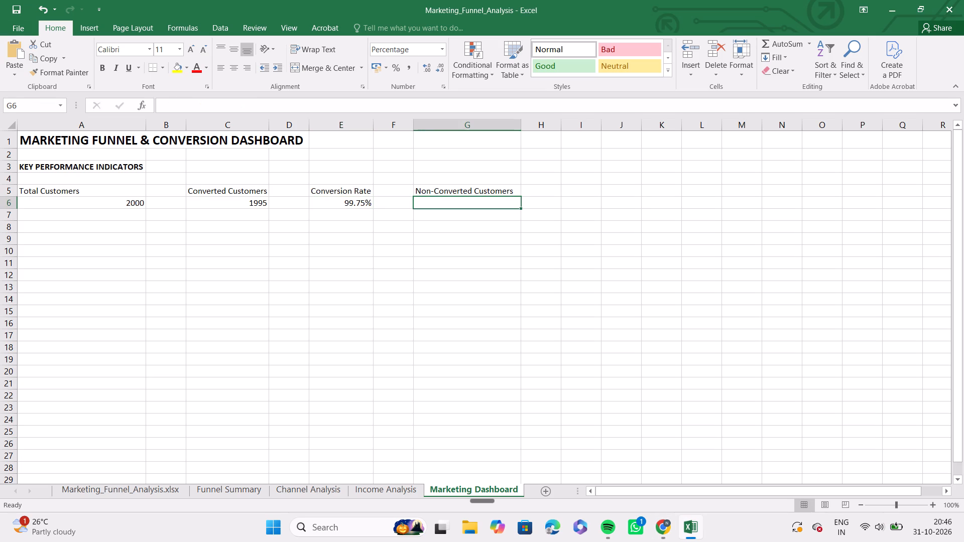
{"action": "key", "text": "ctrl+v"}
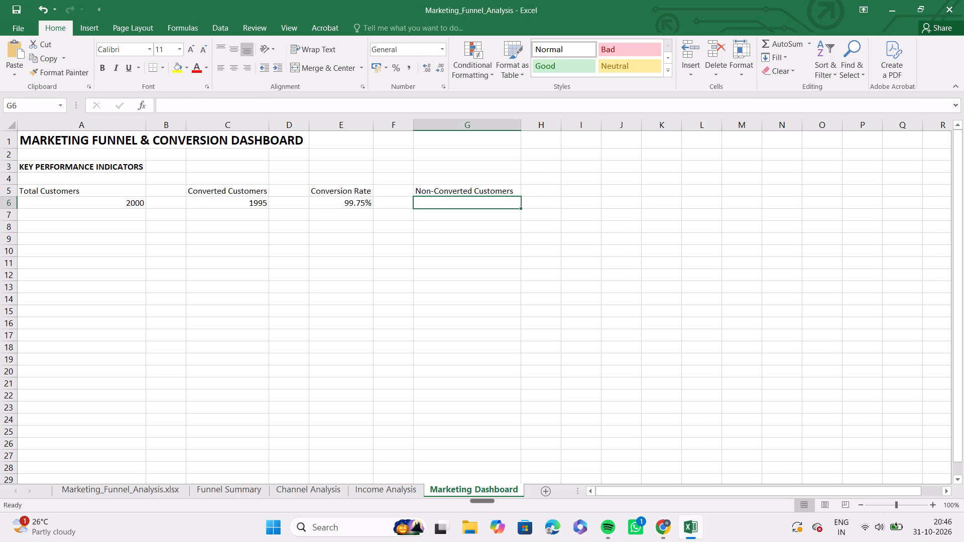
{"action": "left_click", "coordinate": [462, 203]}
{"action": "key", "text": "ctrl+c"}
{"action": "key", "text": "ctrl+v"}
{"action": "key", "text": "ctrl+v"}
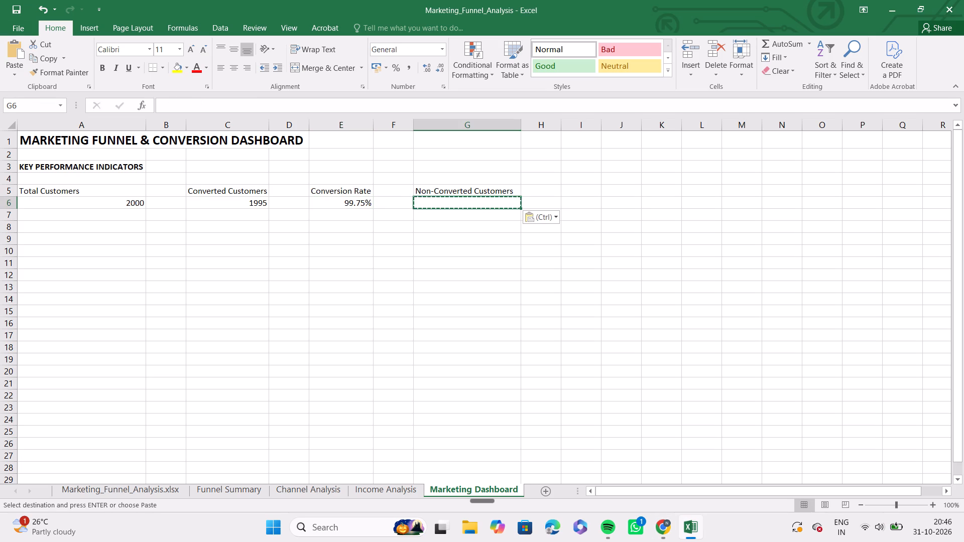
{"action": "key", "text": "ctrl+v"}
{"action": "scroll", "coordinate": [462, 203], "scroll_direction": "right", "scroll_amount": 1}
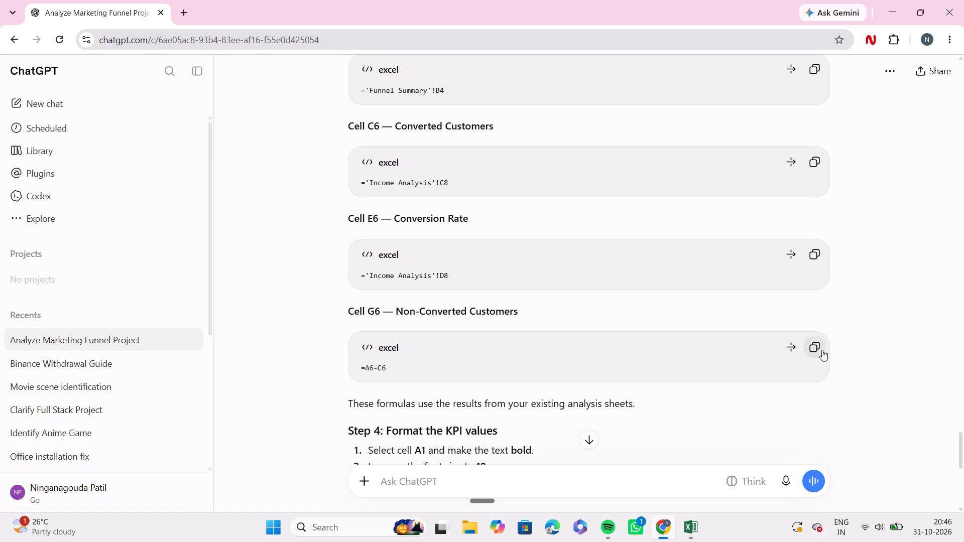
Copy the Non-Converted Customers formula =A6-C6 from ChatGPT in Chrome into cell G6 in Excel.
{"action": "left_click", "coordinate": [820, 348]}
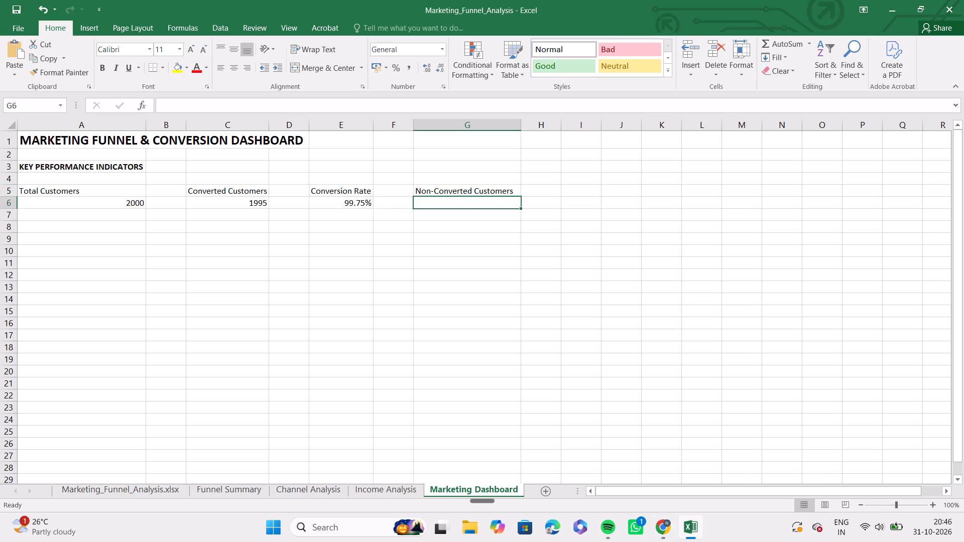
{"action": "left_click_drag", "start_coordinate": [473, 208], "coordinate": [472, 199]}
{"action": "left_click", "coordinate": [472, 199]}
{"action": "left_click", "coordinate": [178, 102]}
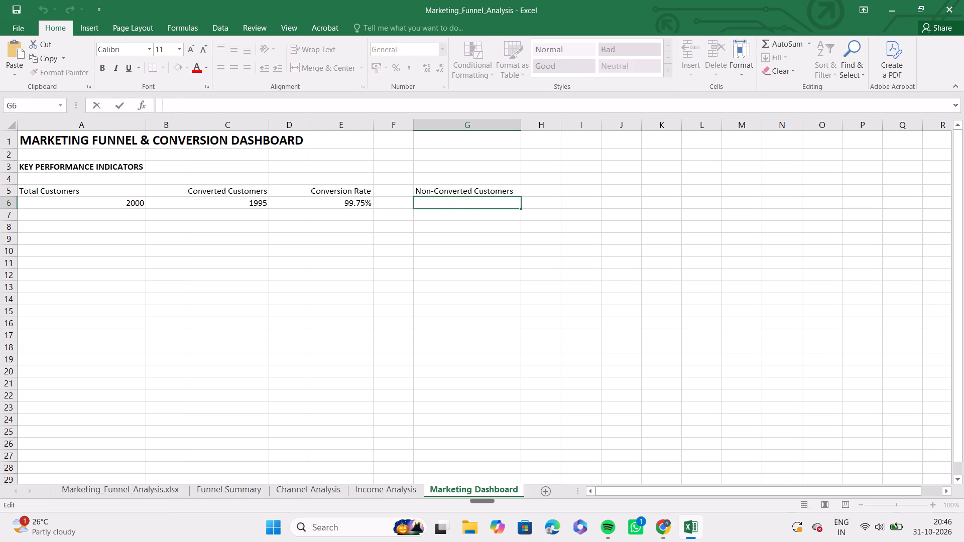
{"action": "key", "text": "ctrl+v"}
{"action": "key", "text": "Return"}
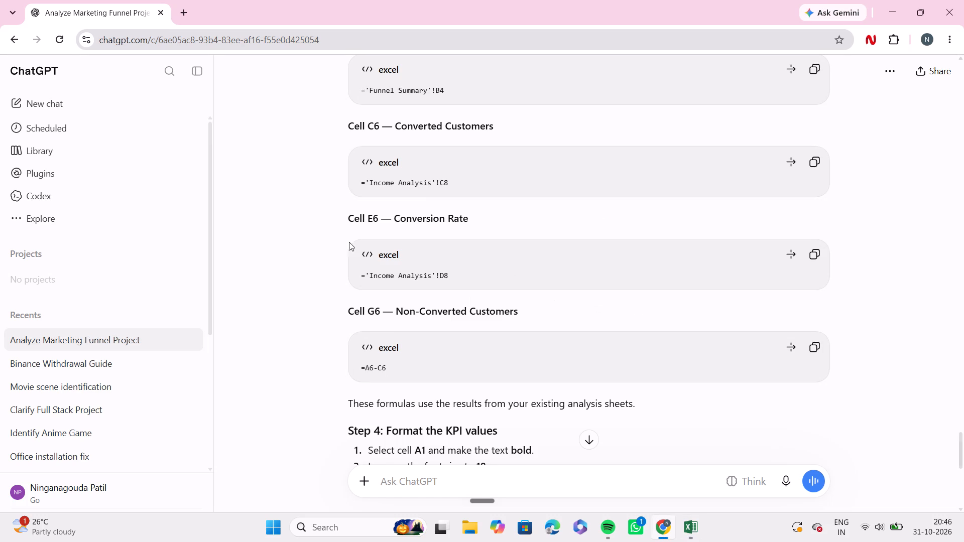
Following ChatGPT's Step 4 in Chrome, set the dashboard title in cell A1 to font size 18 in Excel.
{"action": "scroll", "coordinate": [510, 370], "scroll_direction": "down", "scroll_amount": 3}
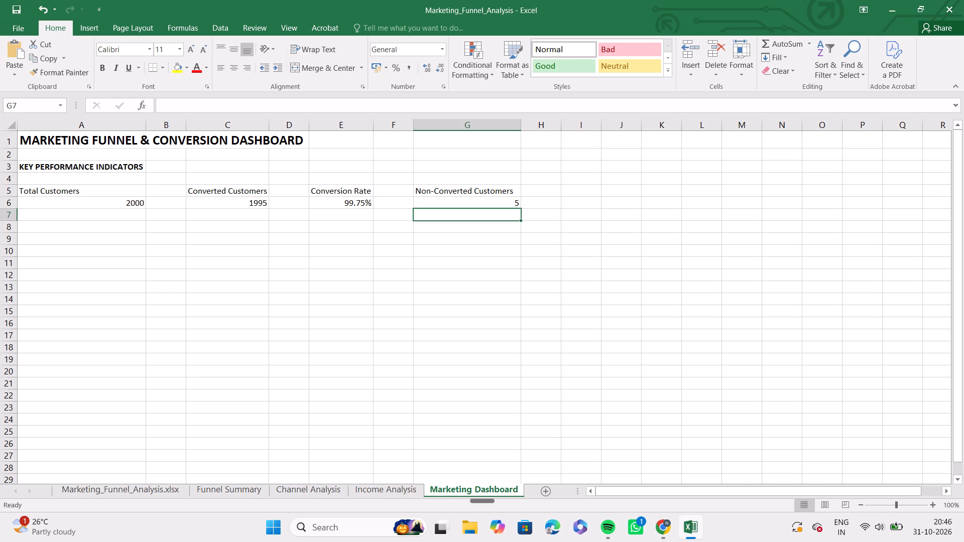
{"action": "left_click", "coordinate": [223, 144]}
{"action": "left_click", "coordinate": [61, 146]}
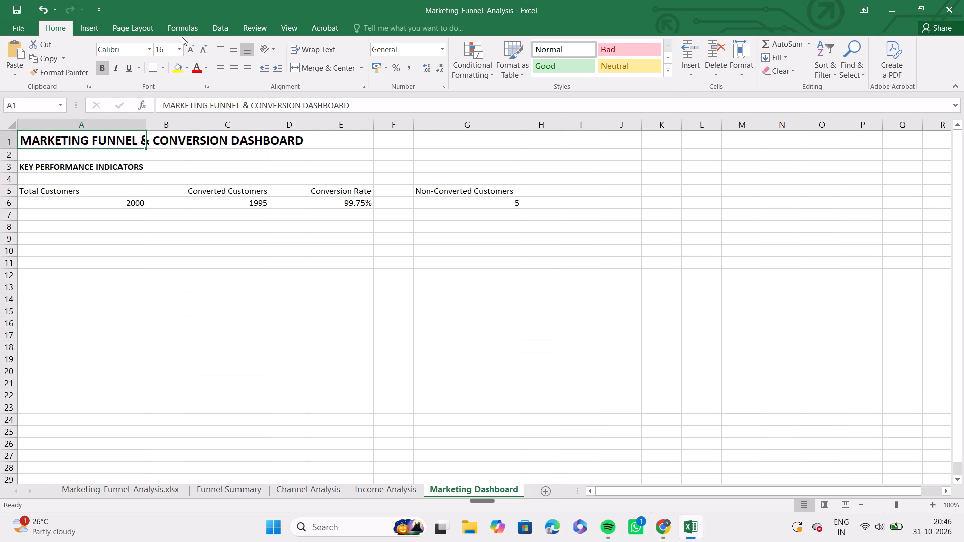
{"action": "left_click", "coordinate": [178, 51]}
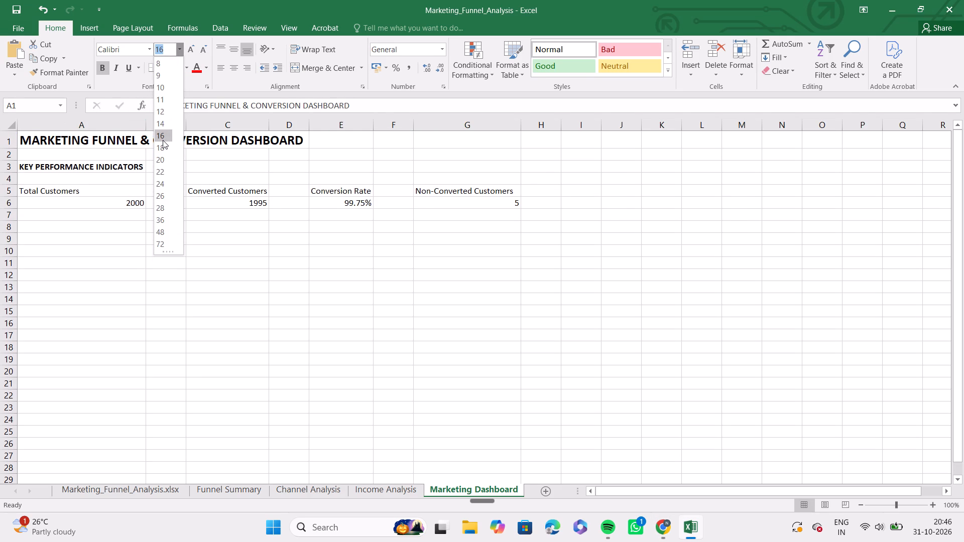
{"action": "left_click", "coordinate": [162, 144]}
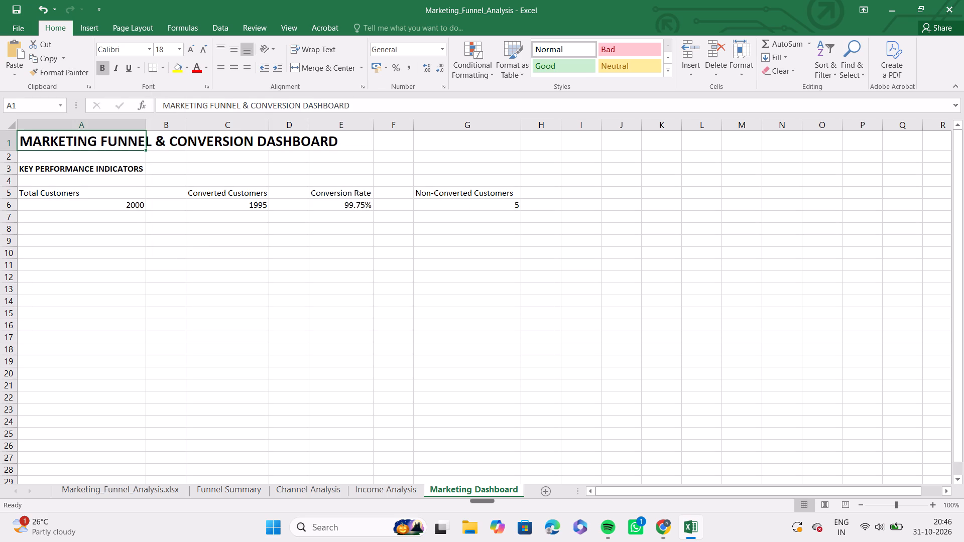
Review ChatGPT's dashboard instructions in Chrome, from the sheet setup and KPI labels through the linked formulas and formatting.
{"action": "scroll", "coordinate": [129, 169], "scroll_direction": "right", "scroll_amount": 1}
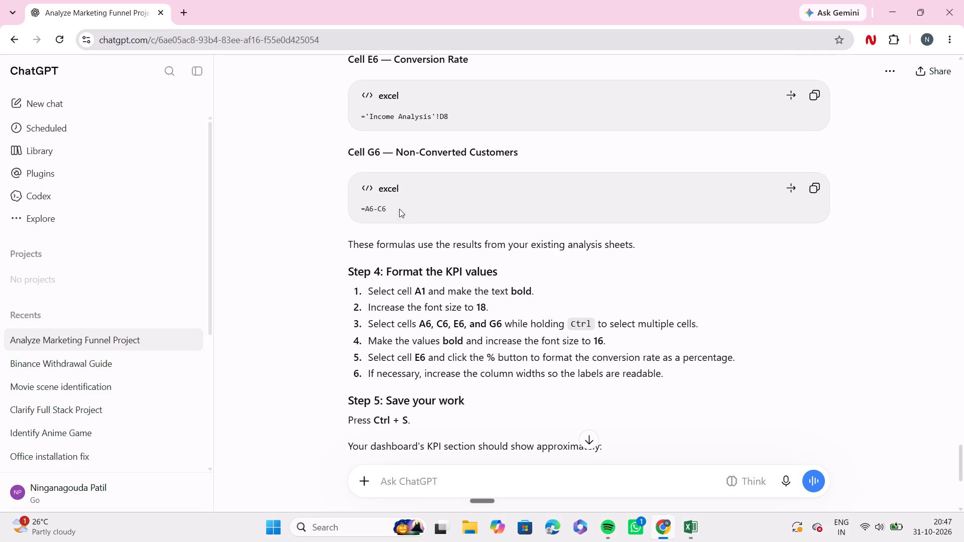
{"action": "scroll", "coordinate": [467, 291], "scroll_direction": "up", "scroll_amount": 2}
{"action": "scroll", "coordinate": [467, 291], "scroll_direction": "right", "scroll_amount": 1}
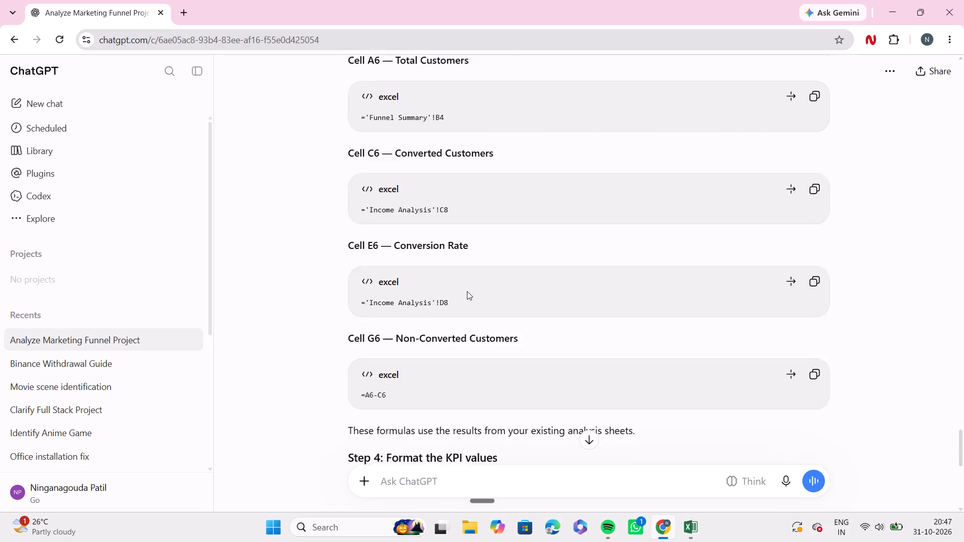
{"action": "scroll", "coordinate": [467, 291], "scroll_direction": "up", "scroll_amount": 2}
{"action": "scroll", "coordinate": [467, 291], "scroll_direction": "down", "scroll_amount": 1}
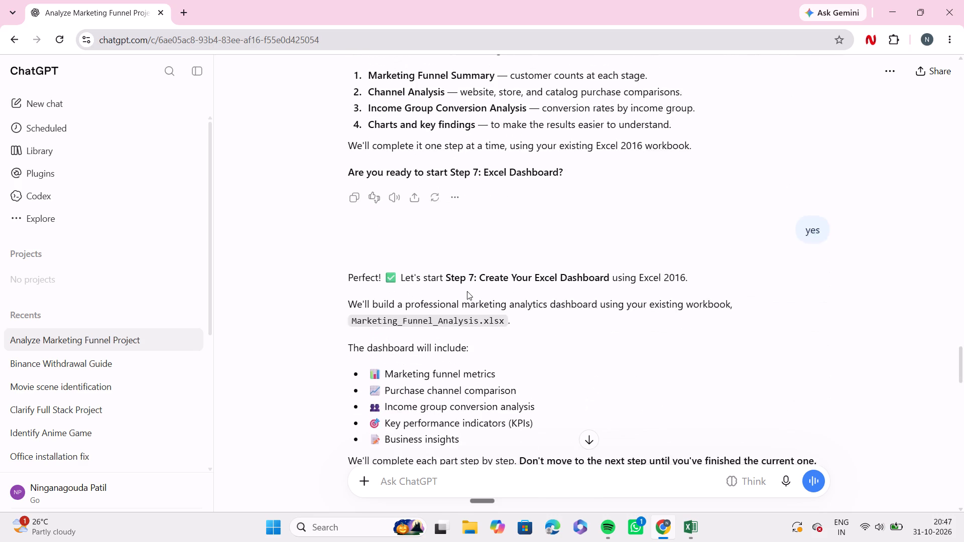
{"action": "scroll", "coordinate": [467, 291], "scroll_direction": "down", "scroll_amount": 1}
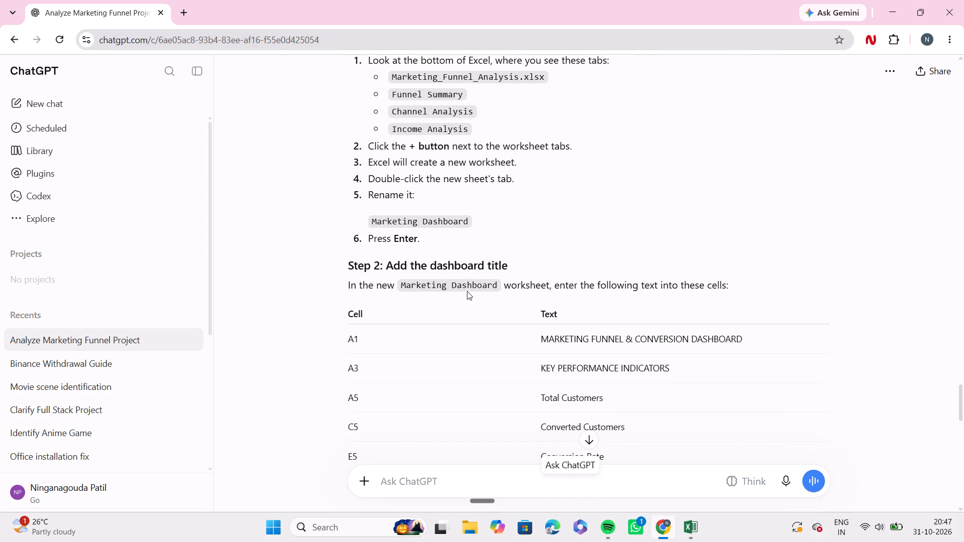
{"action": "scroll", "coordinate": [467, 291], "scroll_direction": "down", "scroll_amount": 3}
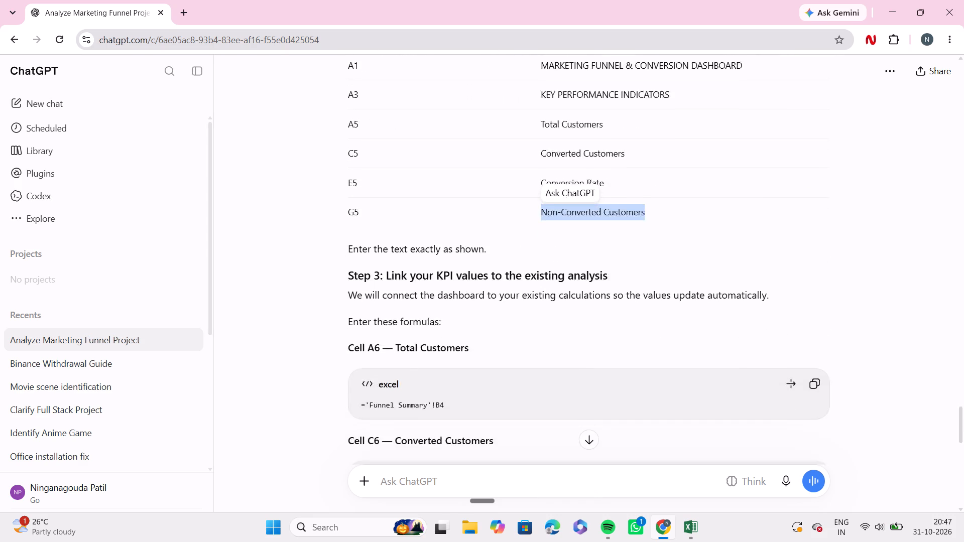
{"action": "scroll", "coordinate": [467, 291], "scroll_direction": "down", "scroll_amount": 2}
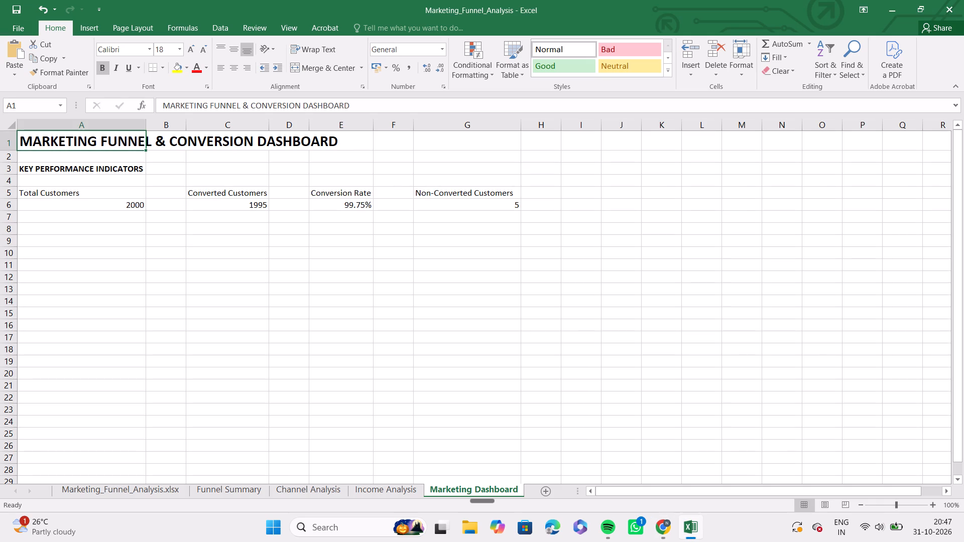
{"action": "left_click", "coordinate": [76, 193]}
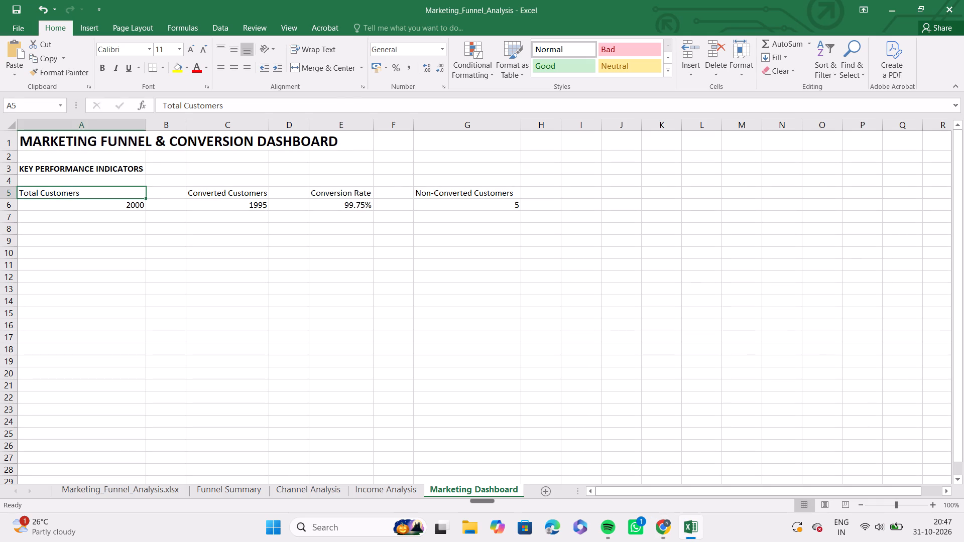
{"action": "left_click", "coordinate": [76, 193], "text": "ctrl"}
{"action": "left_click", "coordinate": [229, 195], "text": "ctrl"}
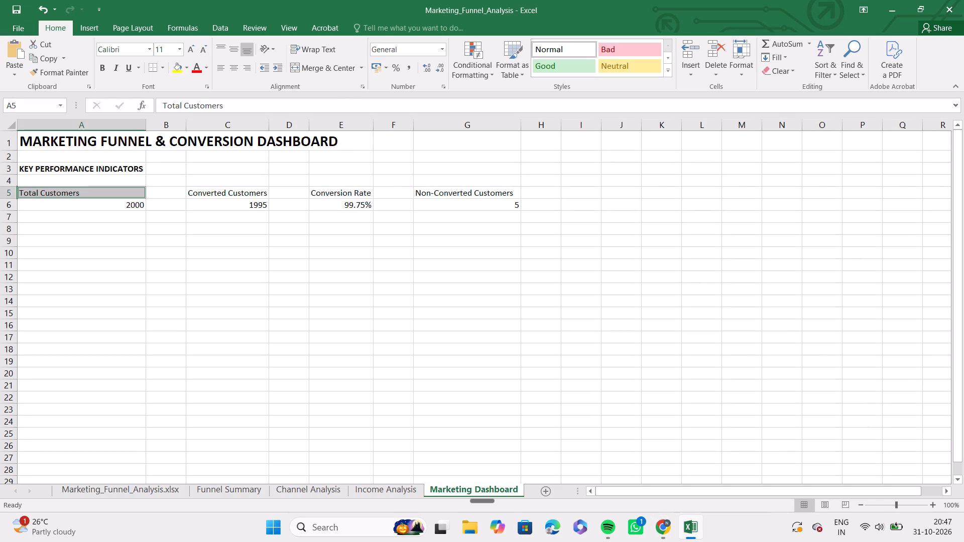
{"action": "left_click", "coordinate": [229, 195], "text": "ctrl"}
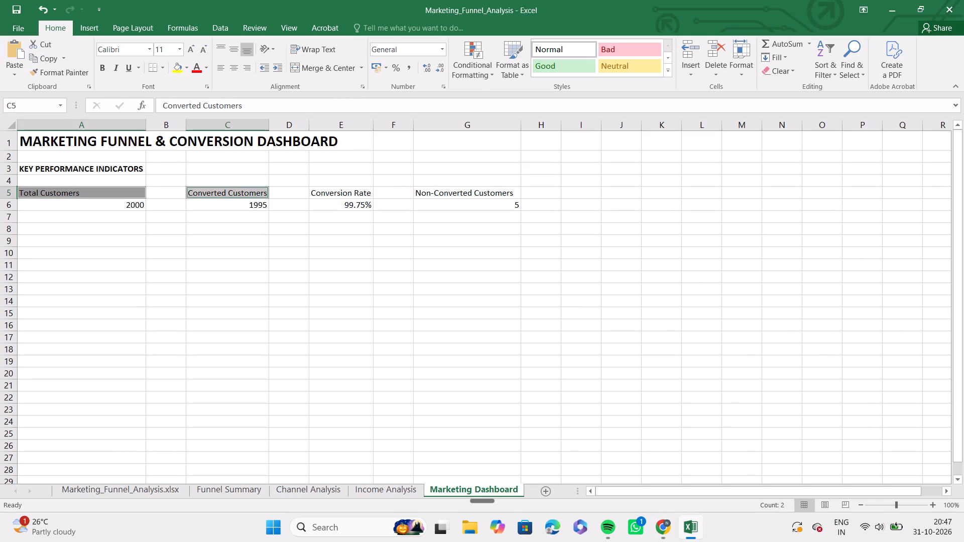
{"action": "left_click", "coordinate": [327, 193], "text": "ctrl"}
{"action": "left_click", "coordinate": [436, 192], "text": "ctrl"}
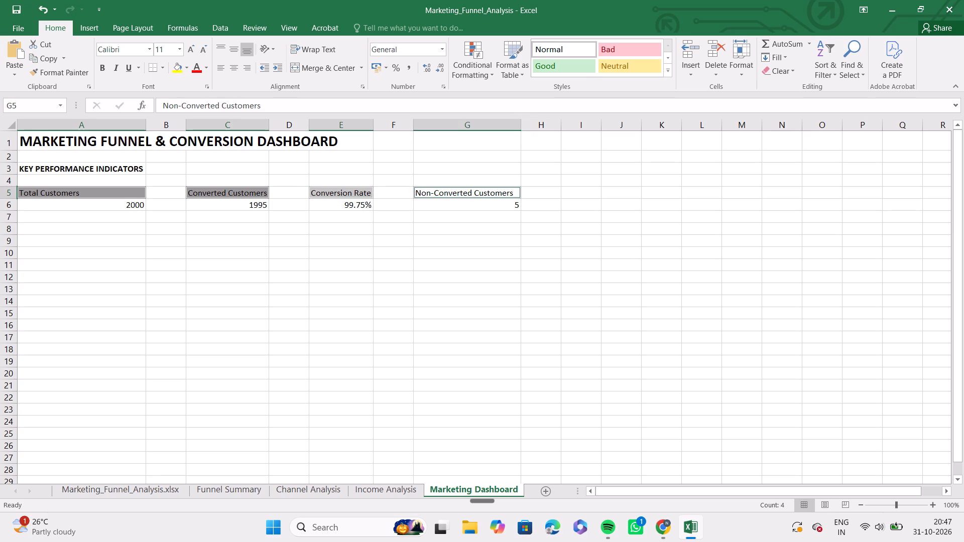
{"action": "left_click", "coordinate": [191, 50]}
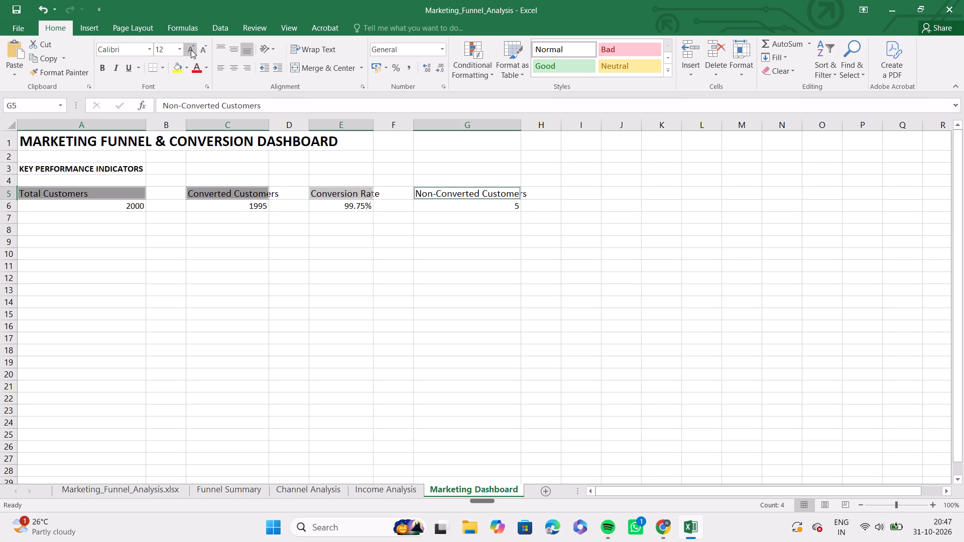
{"action": "left_click", "coordinate": [191, 50]}
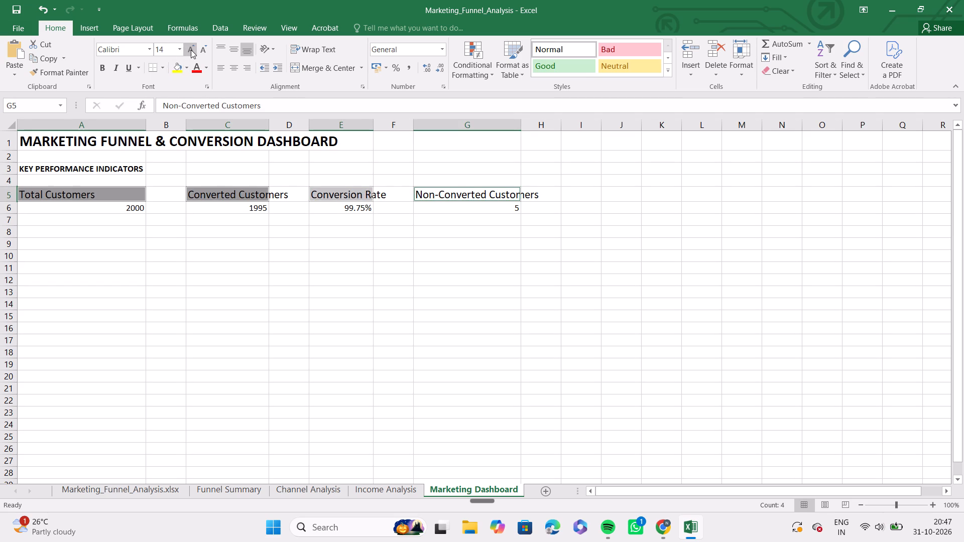
{"action": "left_click", "coordinate": [191, 50]}
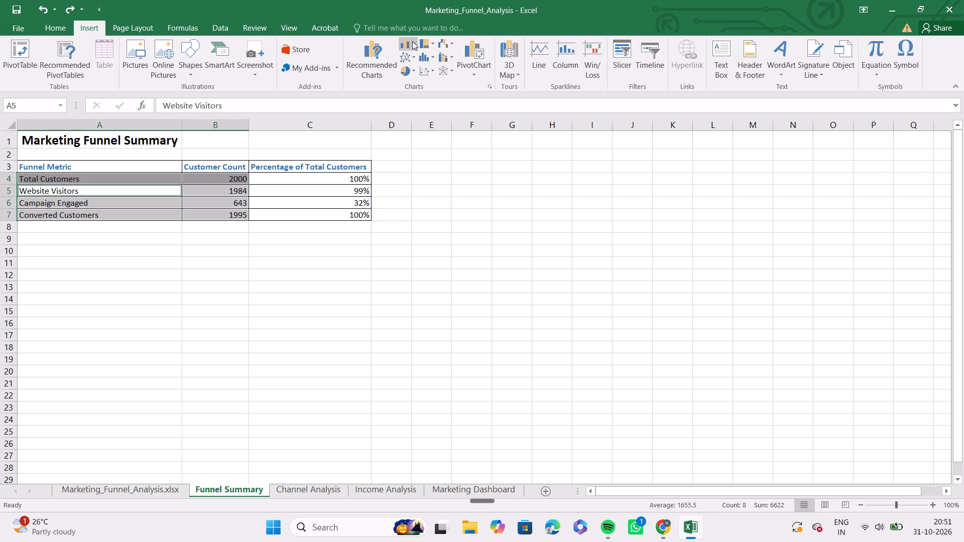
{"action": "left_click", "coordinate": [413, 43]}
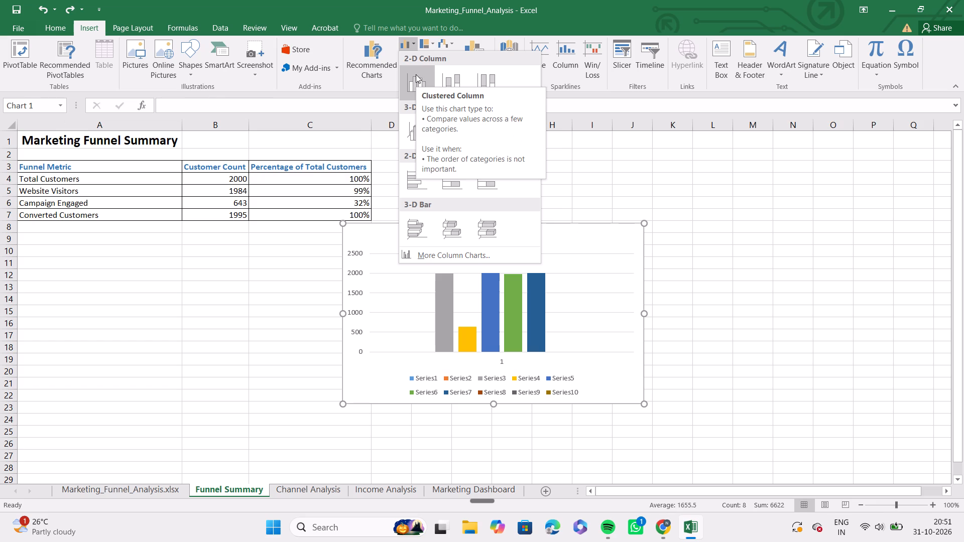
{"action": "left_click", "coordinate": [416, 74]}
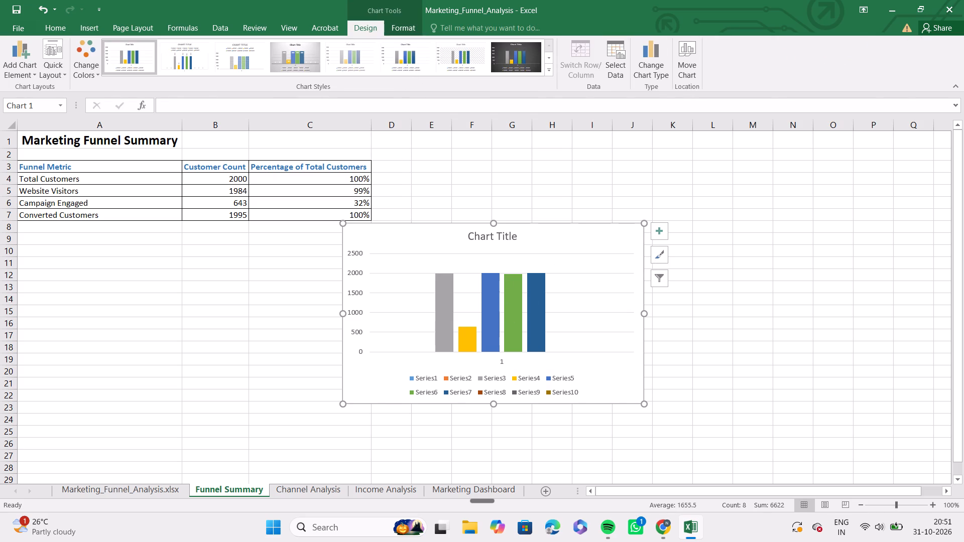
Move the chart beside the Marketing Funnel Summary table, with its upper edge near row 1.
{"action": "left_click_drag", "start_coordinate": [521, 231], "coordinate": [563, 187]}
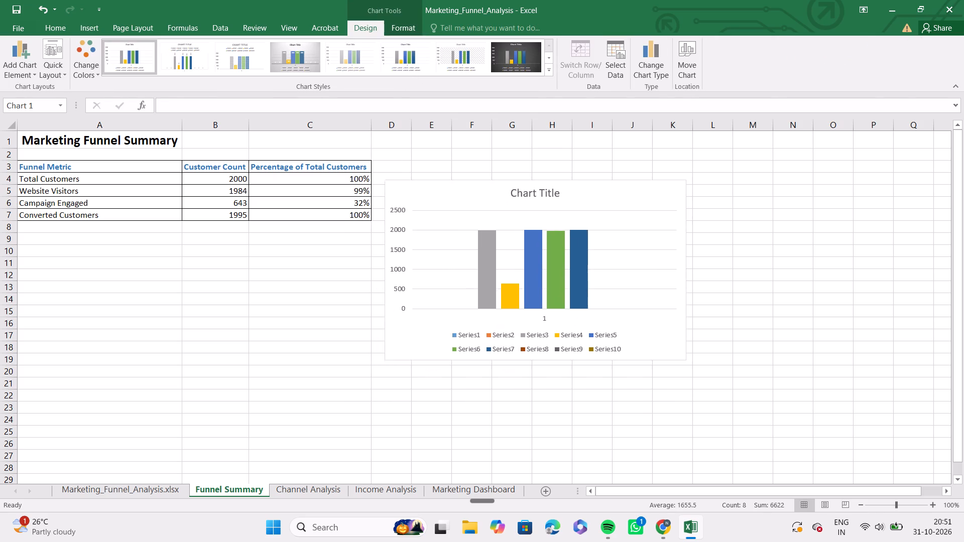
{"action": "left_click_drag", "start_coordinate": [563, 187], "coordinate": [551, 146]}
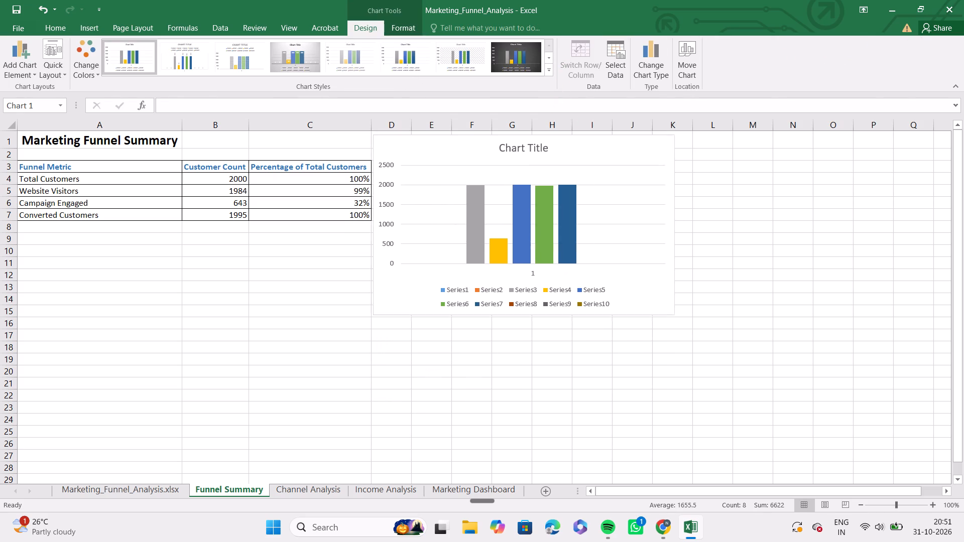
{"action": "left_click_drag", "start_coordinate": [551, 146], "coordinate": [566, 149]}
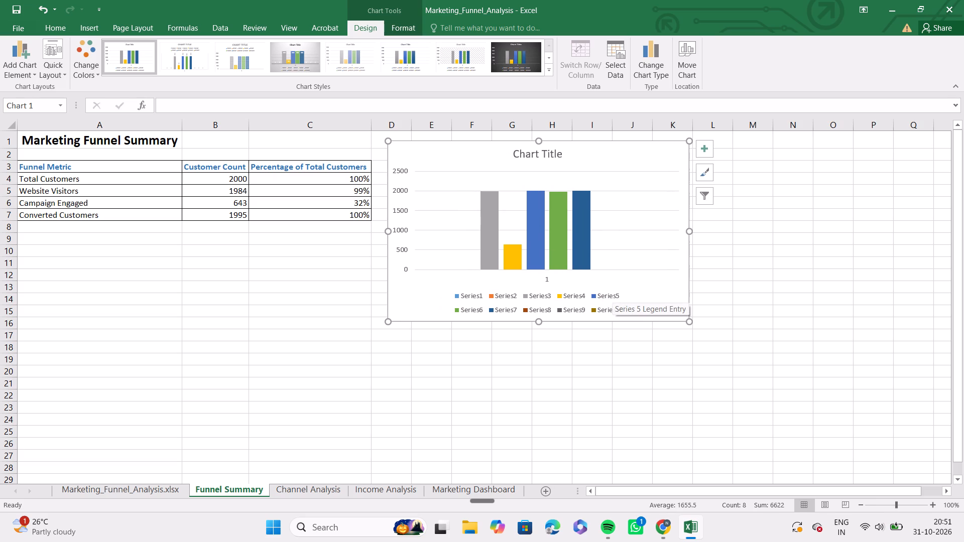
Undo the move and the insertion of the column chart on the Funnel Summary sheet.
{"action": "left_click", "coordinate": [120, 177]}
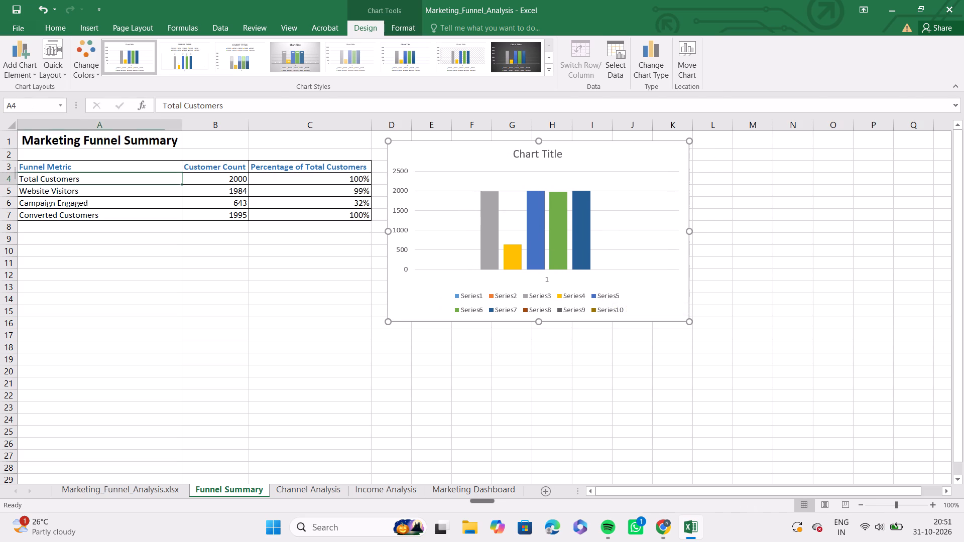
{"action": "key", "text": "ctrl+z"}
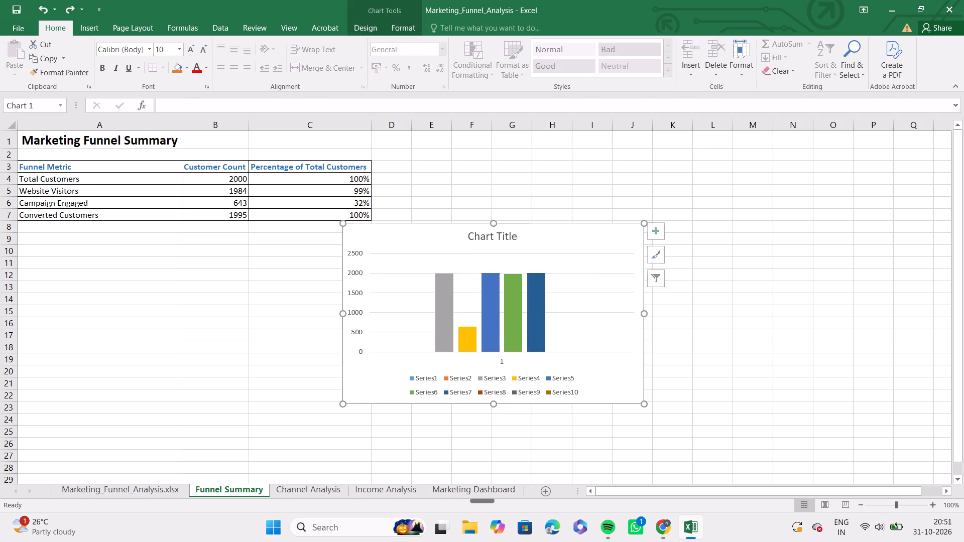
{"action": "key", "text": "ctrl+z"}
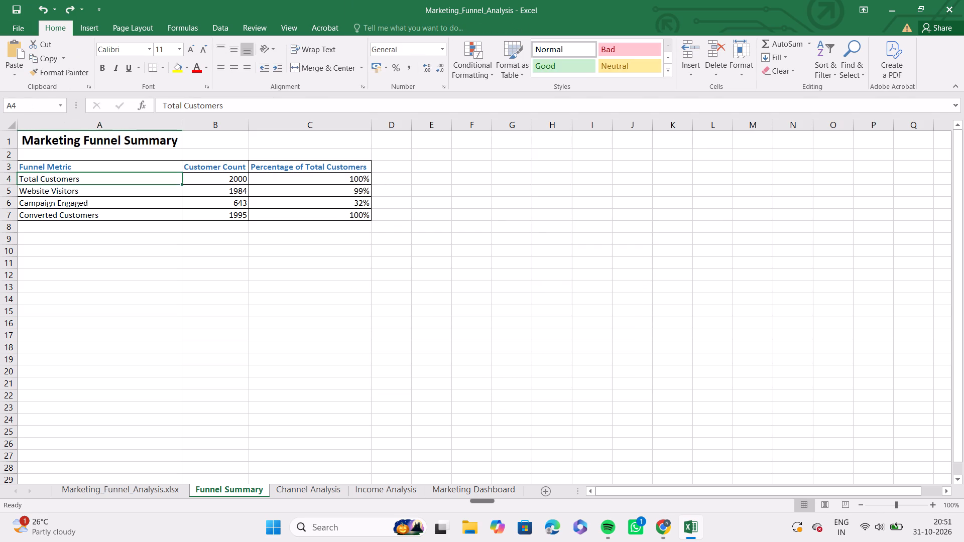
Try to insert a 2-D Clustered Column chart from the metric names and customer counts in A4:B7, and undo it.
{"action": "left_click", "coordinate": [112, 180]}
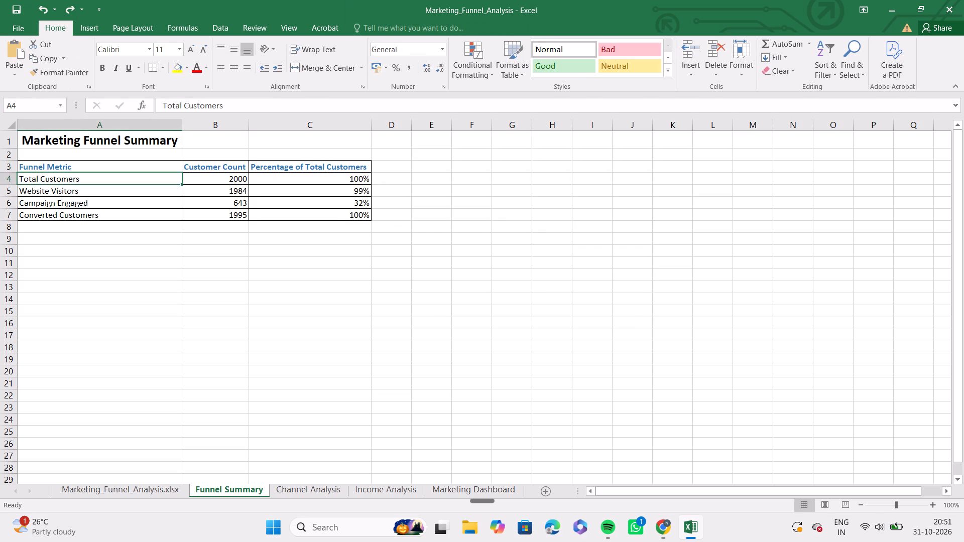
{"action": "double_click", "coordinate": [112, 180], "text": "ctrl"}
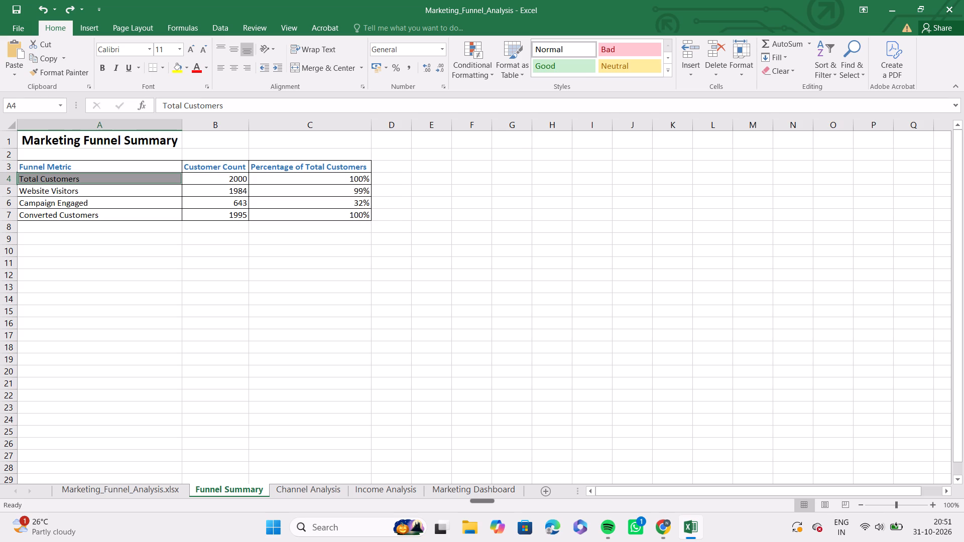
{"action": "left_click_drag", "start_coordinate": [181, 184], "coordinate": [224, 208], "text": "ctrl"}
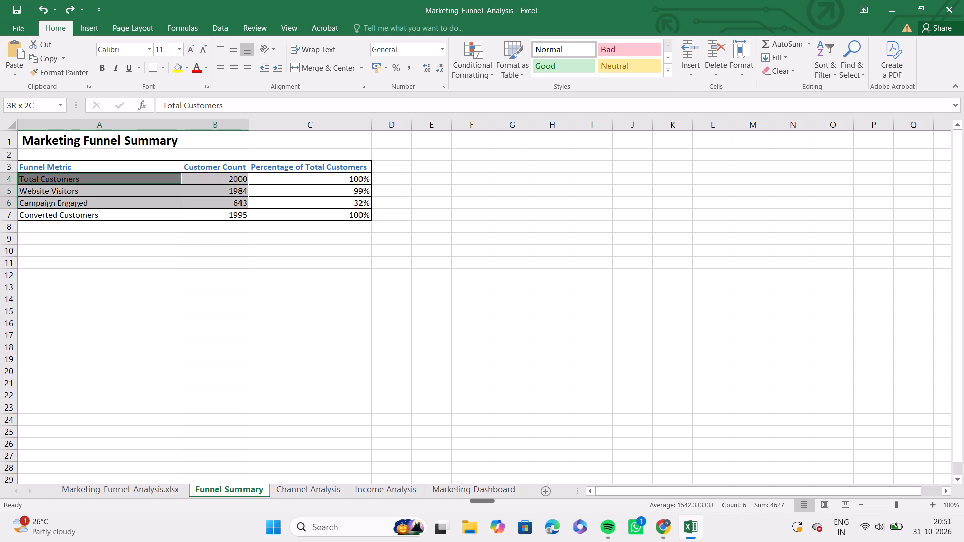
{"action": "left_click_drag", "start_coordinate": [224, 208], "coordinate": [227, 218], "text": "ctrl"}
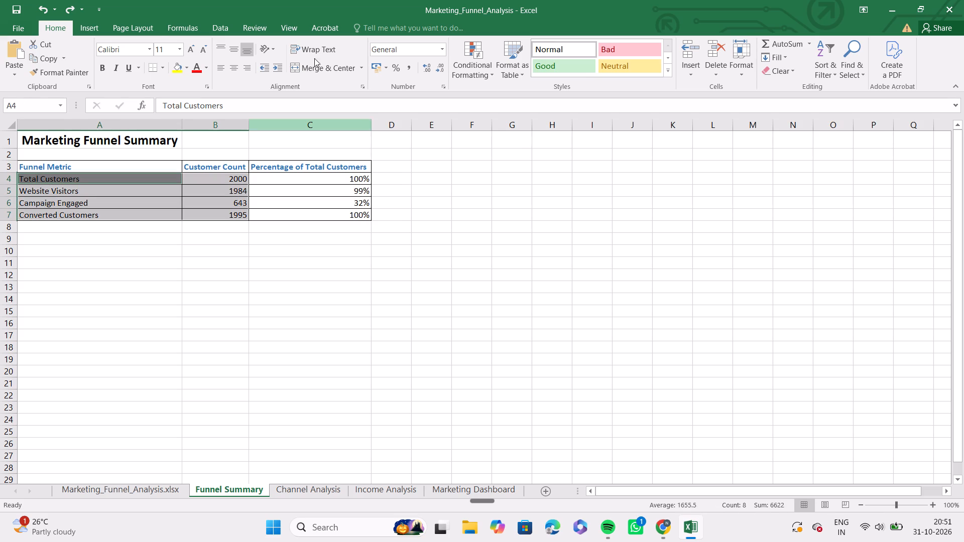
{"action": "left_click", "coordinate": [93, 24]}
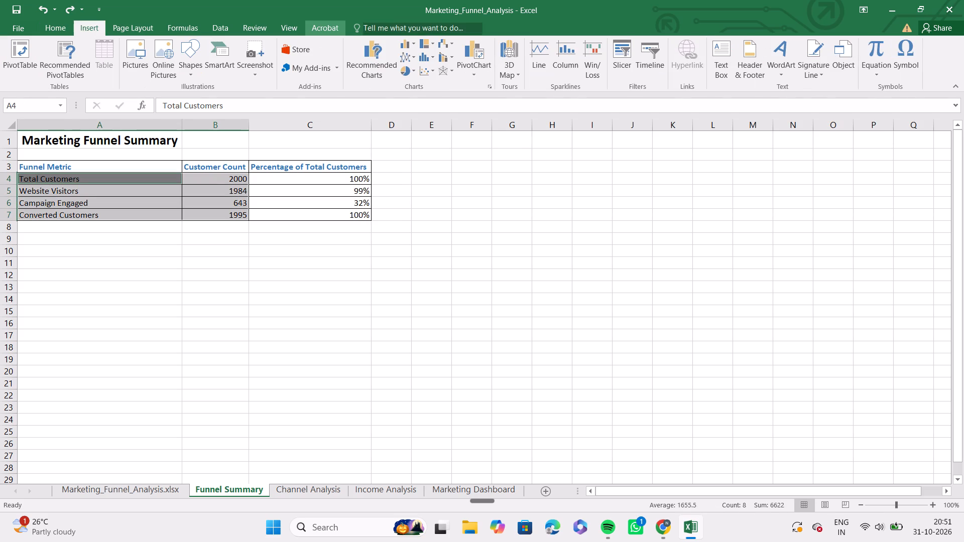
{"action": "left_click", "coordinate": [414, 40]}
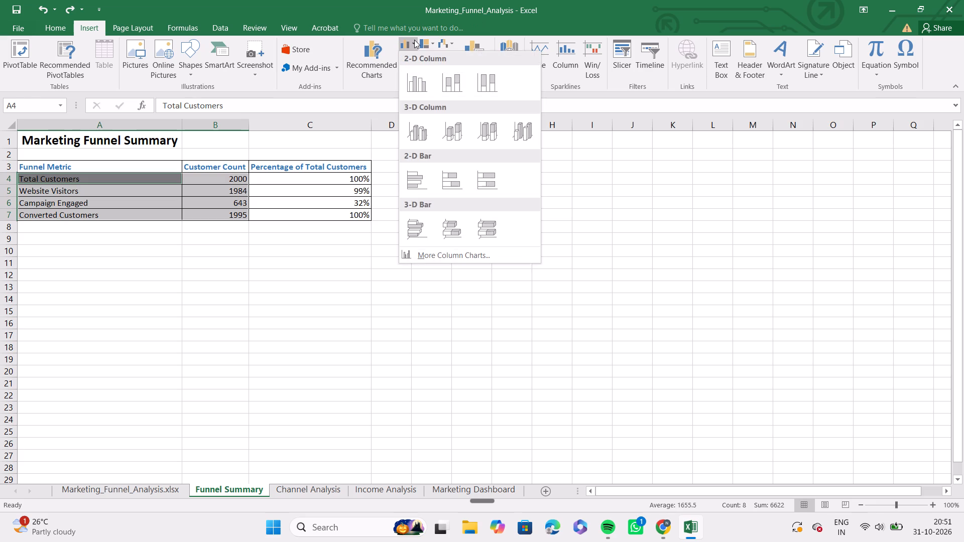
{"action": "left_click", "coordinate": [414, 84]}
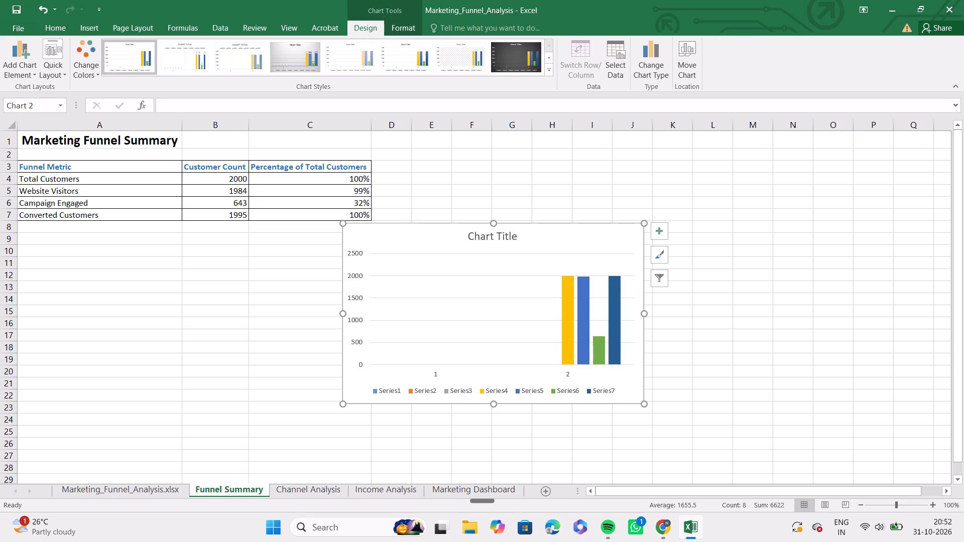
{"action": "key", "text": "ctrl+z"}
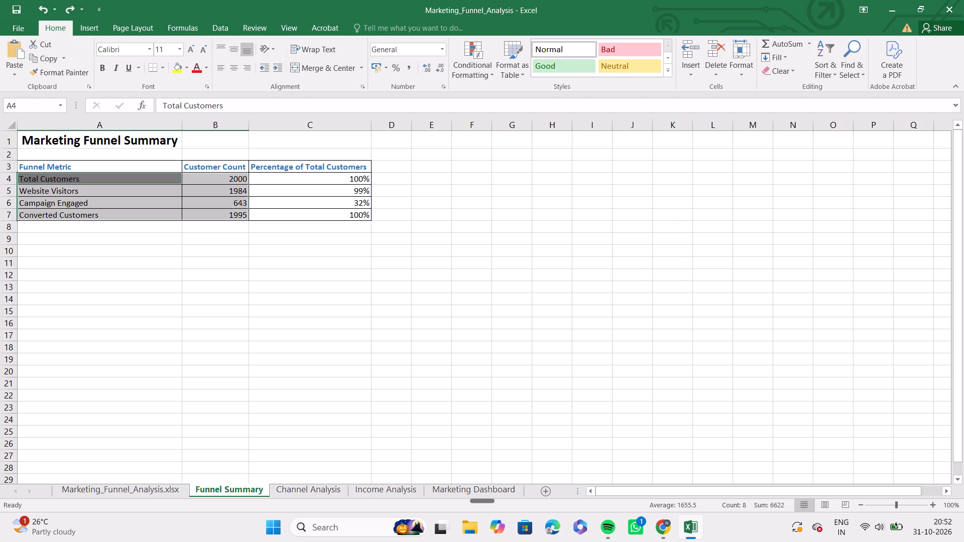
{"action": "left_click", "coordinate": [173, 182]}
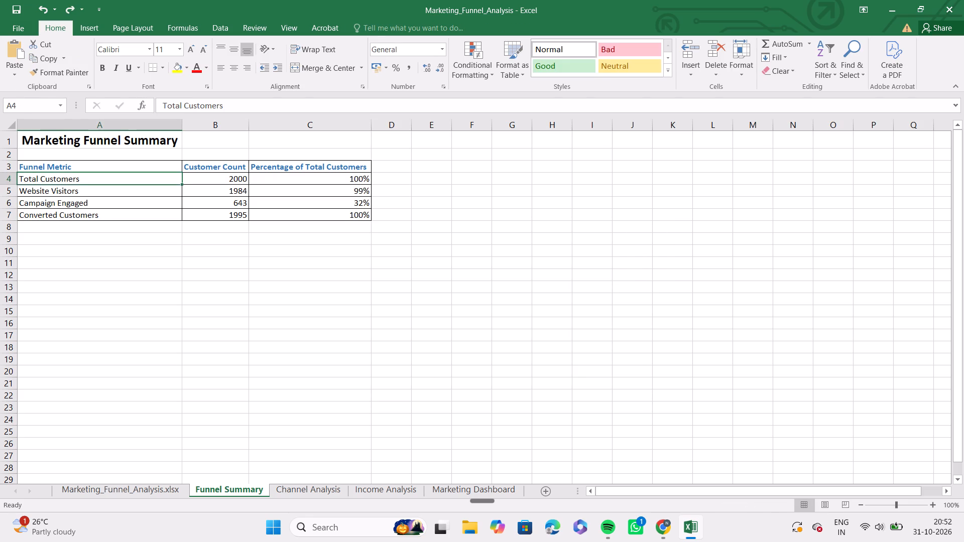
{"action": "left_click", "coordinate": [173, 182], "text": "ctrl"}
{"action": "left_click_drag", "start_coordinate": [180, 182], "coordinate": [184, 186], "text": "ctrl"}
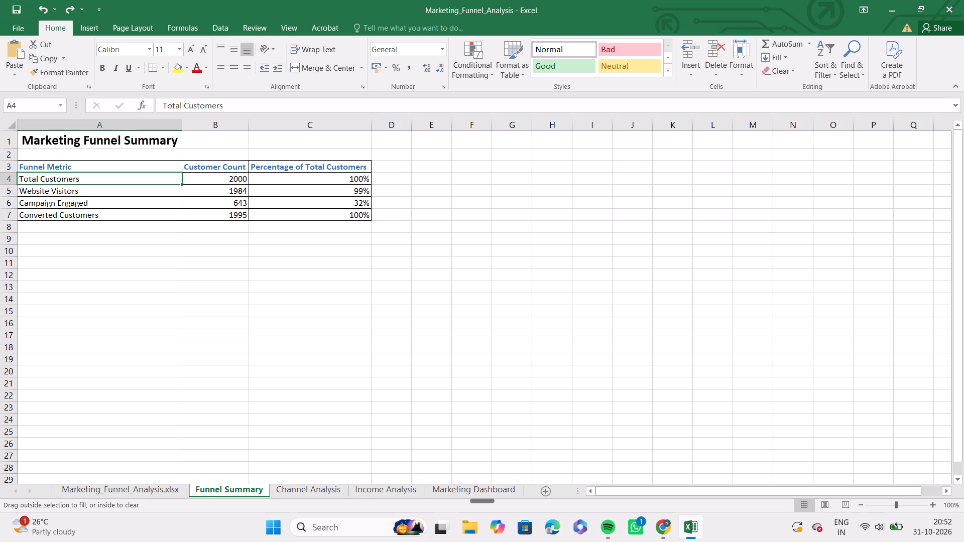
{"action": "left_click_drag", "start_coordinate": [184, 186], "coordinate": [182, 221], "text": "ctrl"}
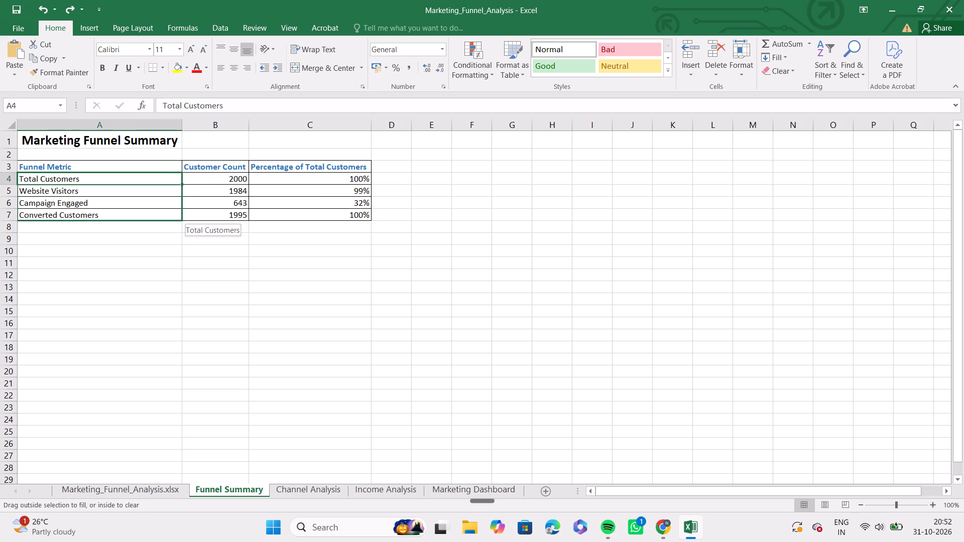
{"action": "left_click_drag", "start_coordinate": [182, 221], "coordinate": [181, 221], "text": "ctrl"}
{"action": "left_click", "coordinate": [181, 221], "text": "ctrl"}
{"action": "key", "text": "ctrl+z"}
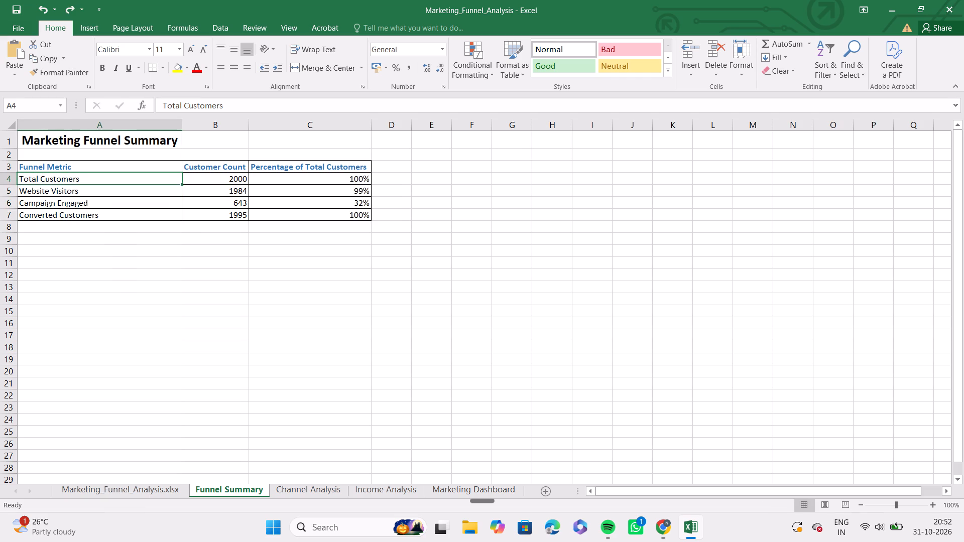
Select the metric names and customer counts in A4:B7 as one range and insert a 2-D Clustered Column chart.
{"action": "left_click", "coordinate": [174, 181], "text": "ctrl+shift"}
{"action": "left_click", "coordinate": [174, 181], "text": "shift"}
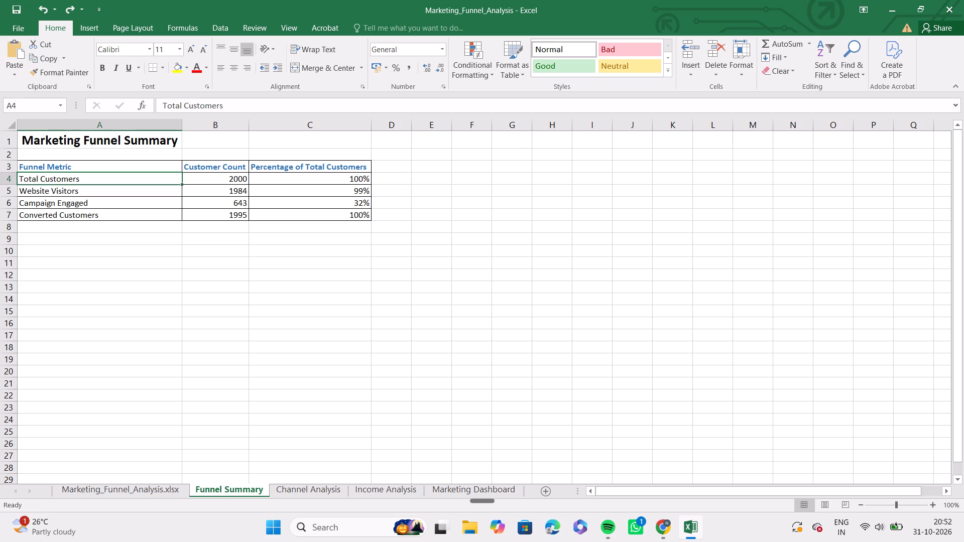
{"action": "left_click", "coordinate": [174, 181], "text": "shift"}
{"action": "left_click", "coordinate": [230, 217], "text": "shift"}
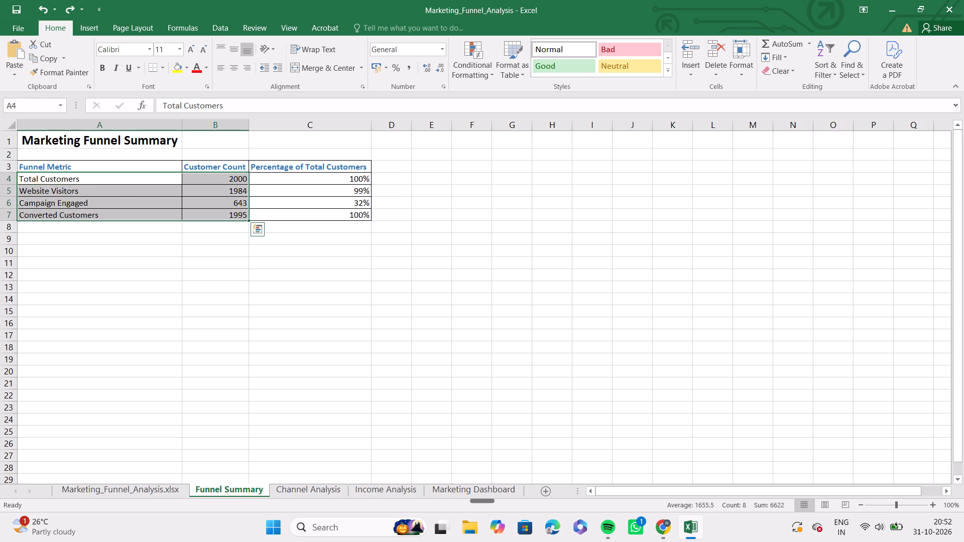
{"action": "left_click", "coordinate": [171, 182]}
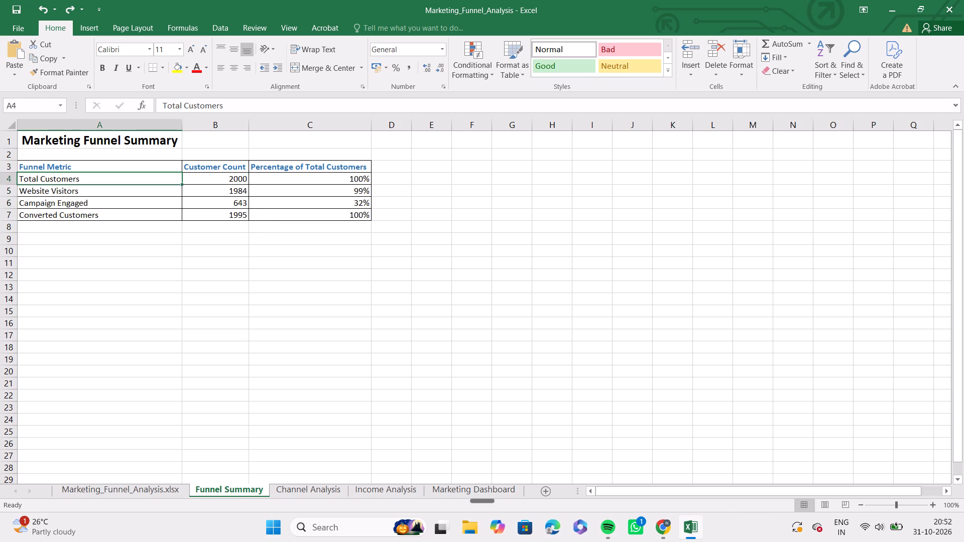
{"action": "left_click", "coordinate": [206, 214], "text": "shift"}
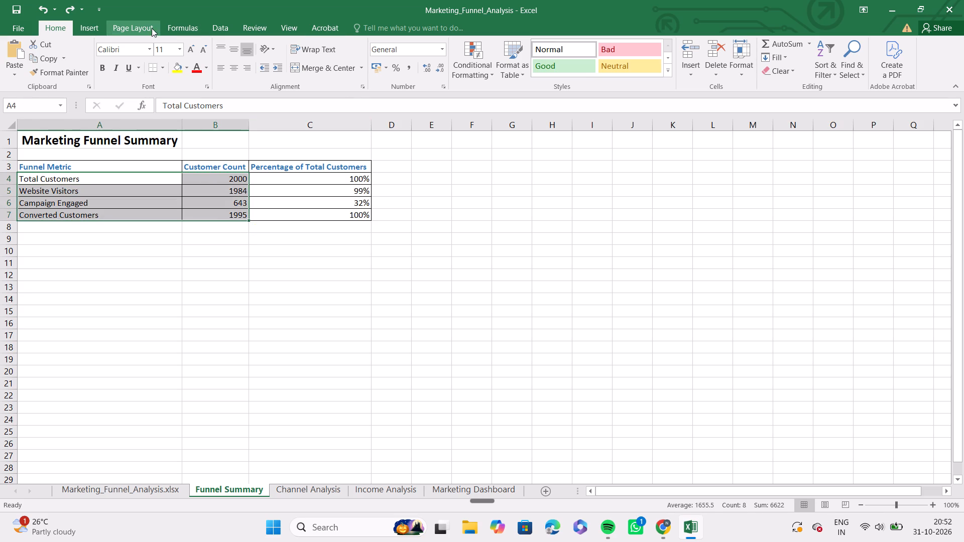
{"action": "left_click", "coordinate": [92, 31]}
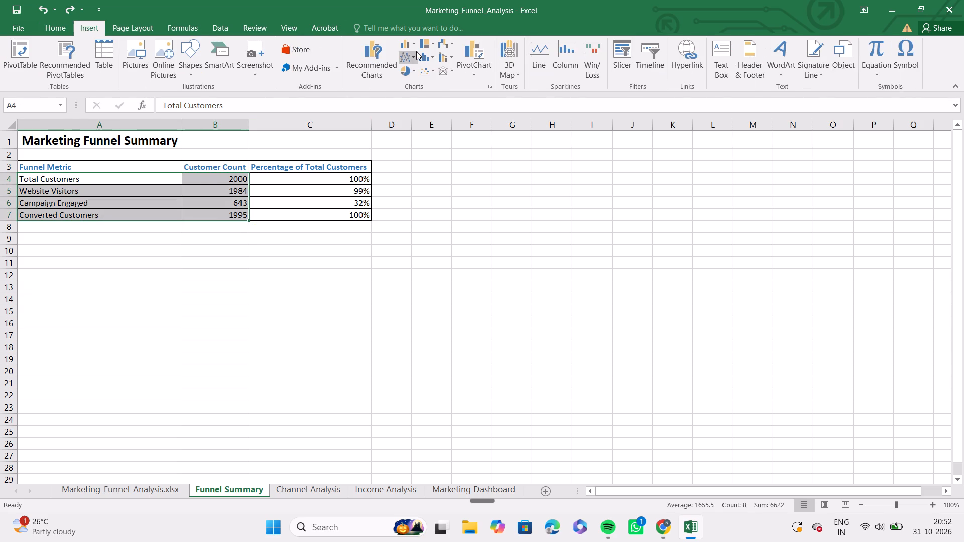
{"action": "left_click", "coordinate": [415, 40]}
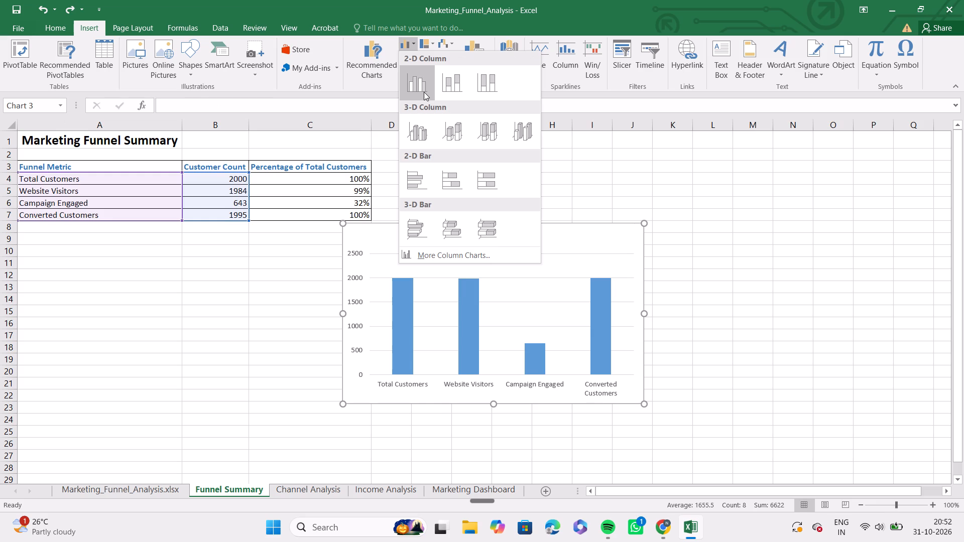
{"action": "left_click", "coordinate": [424, 92]}
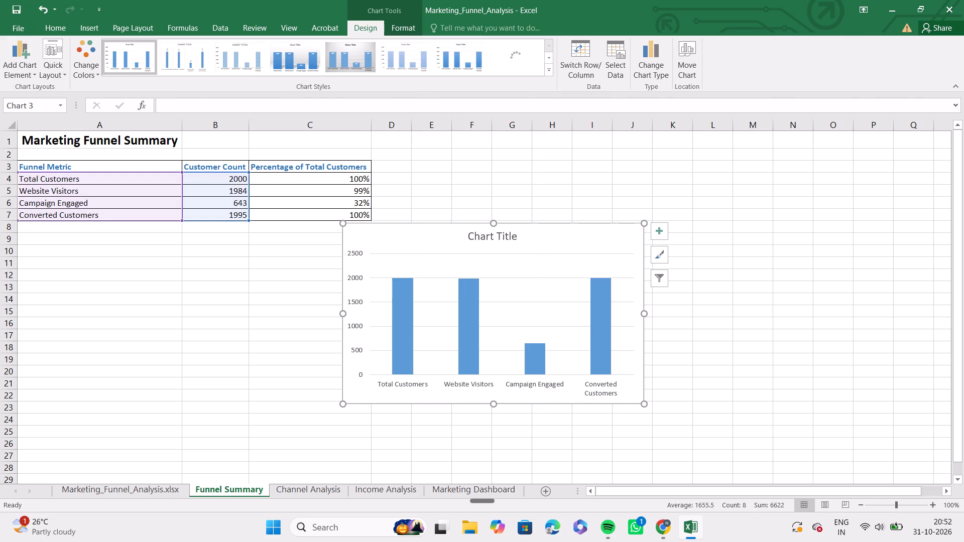
Move the chart beside the Marketing Funnel Summary table, starting in column D with its upper edge at row 2.
{"action": "left_click_drag", "start_coordinate": [460, 236], "coordinate": [521, 132]}
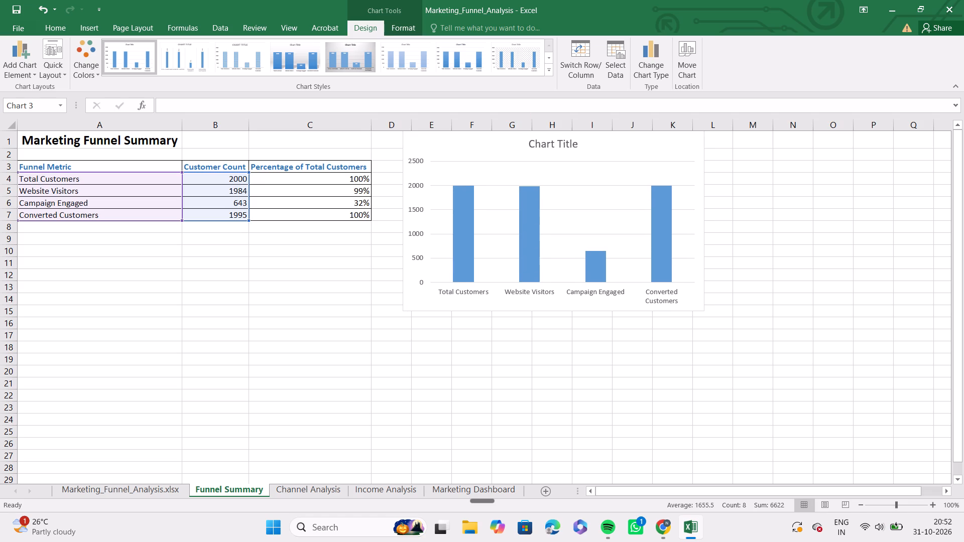
{"action": "left_click_drag", "start_coordinate": [521, 132], "coordinate": [519, 161]}
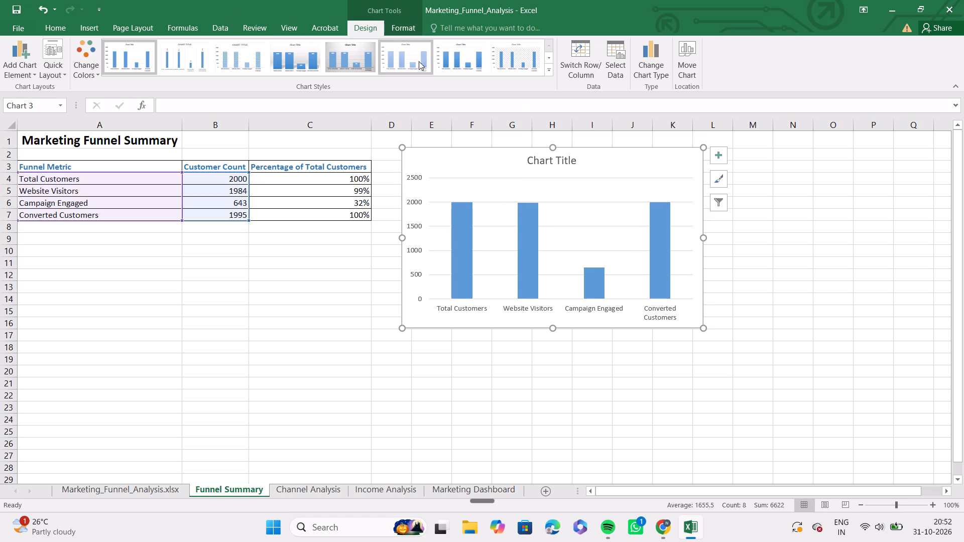
Compare chart styles and apply the one with a soft grey gradient background, wide shadowed blue columns and white data labels.
{"action": "left_click", "coordinate": [298, 66]}
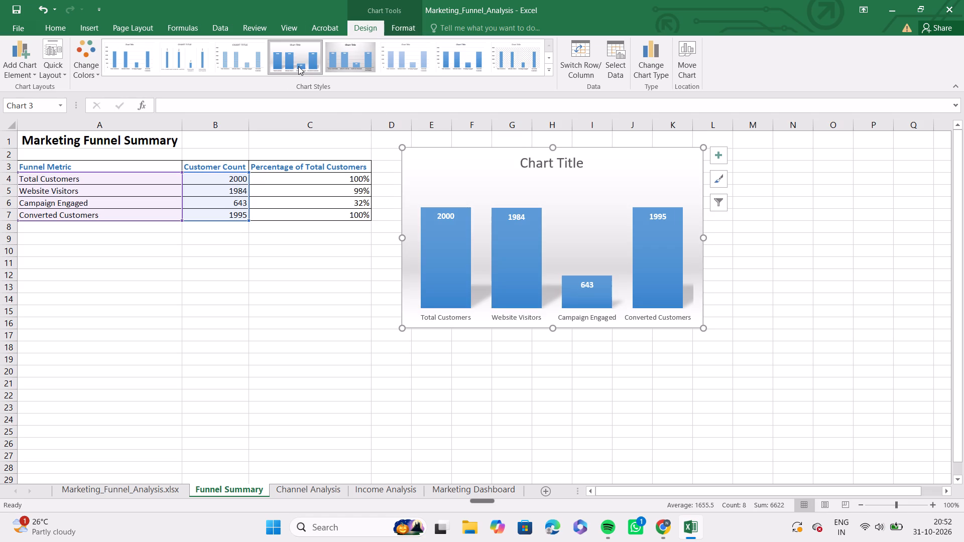
{"action": "left_click", "coordinate": [369, 50]}
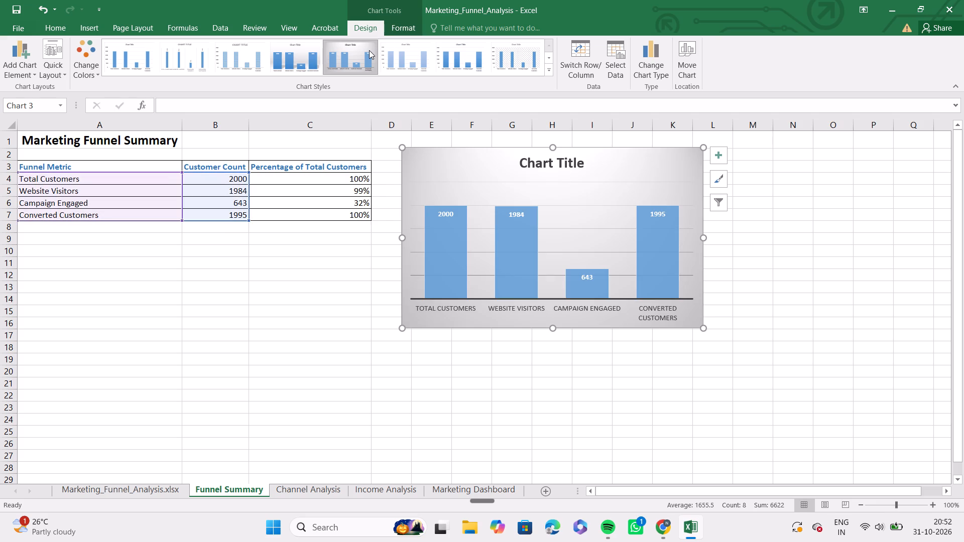
{"action": "left_click", "coordinate": [409, 42]}
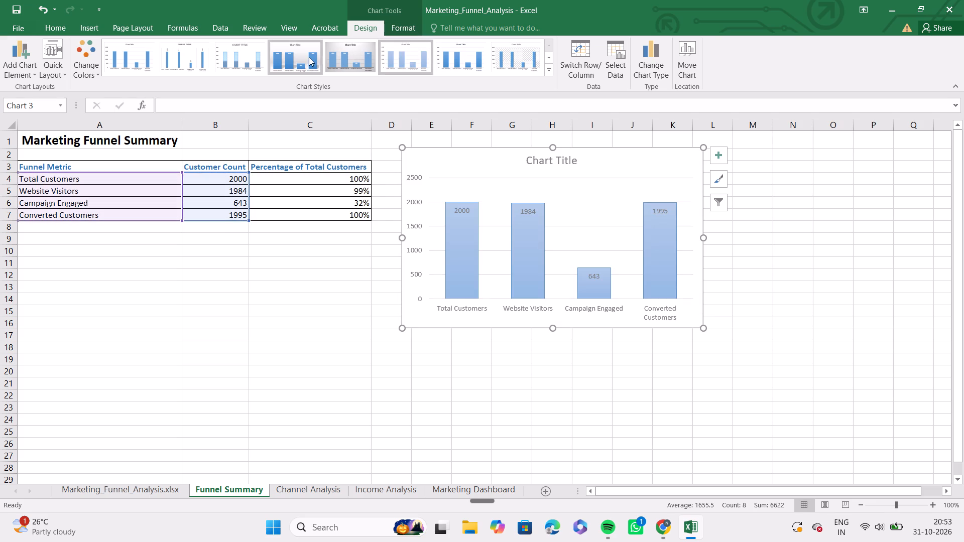
{"action": "left_click", "coordinate": [309, 57]}
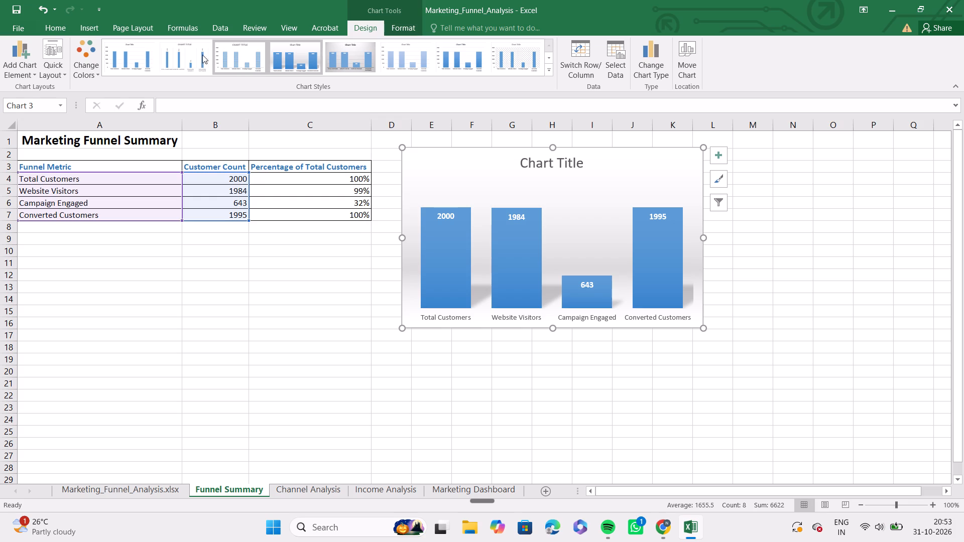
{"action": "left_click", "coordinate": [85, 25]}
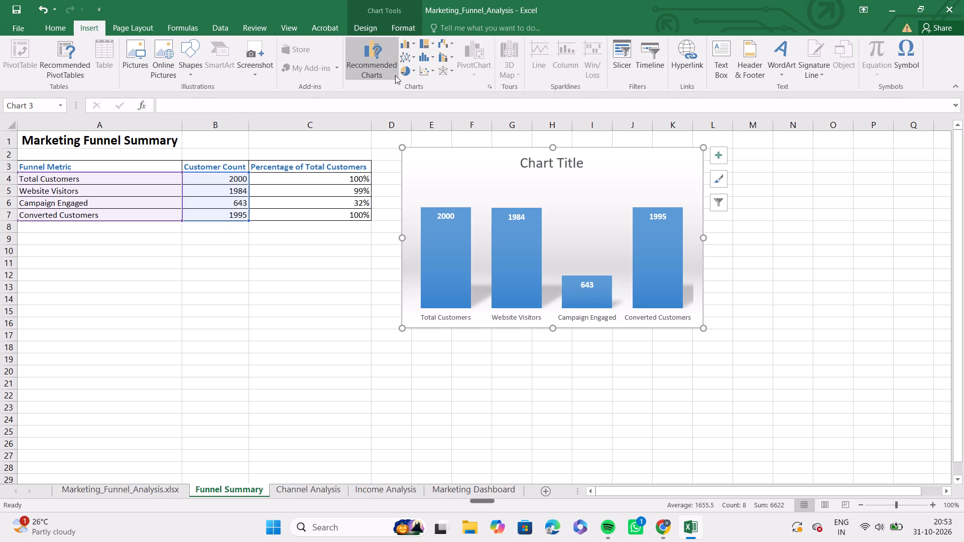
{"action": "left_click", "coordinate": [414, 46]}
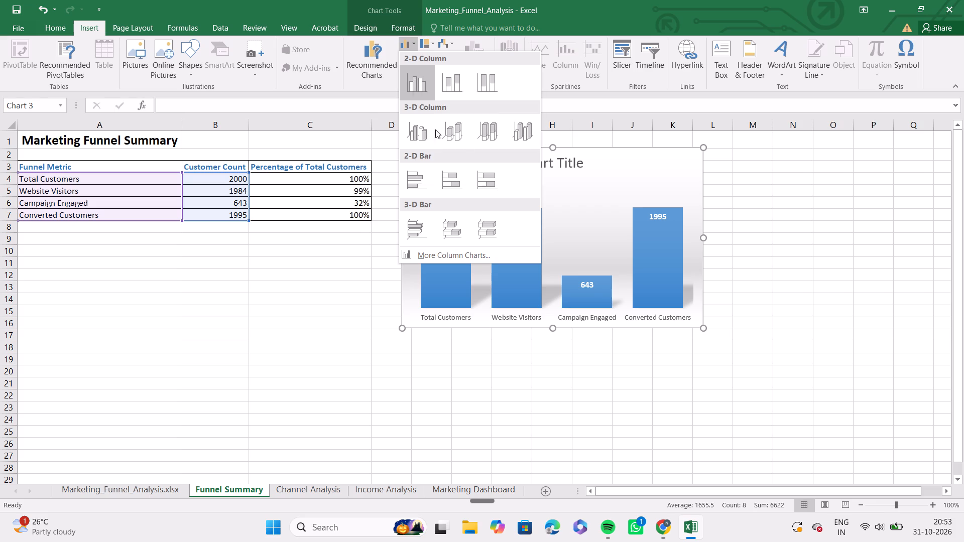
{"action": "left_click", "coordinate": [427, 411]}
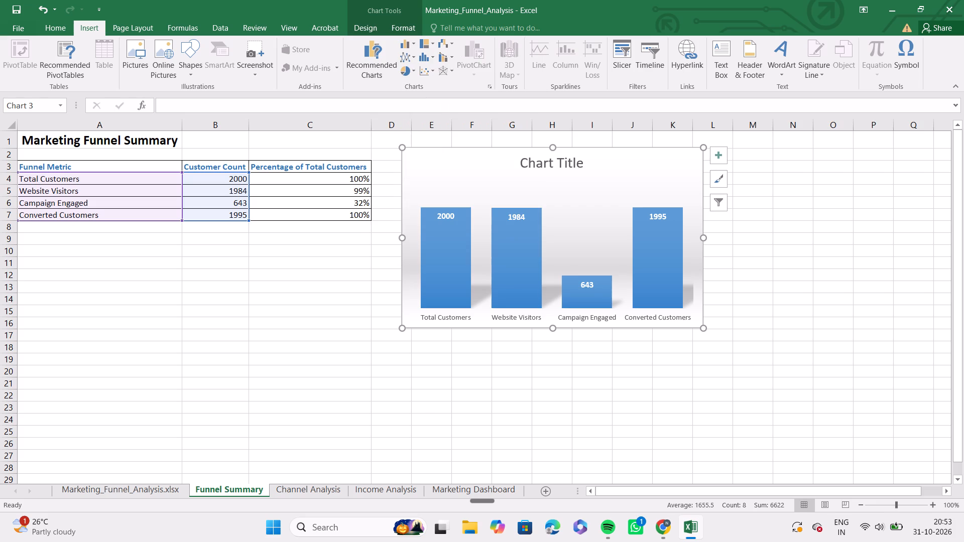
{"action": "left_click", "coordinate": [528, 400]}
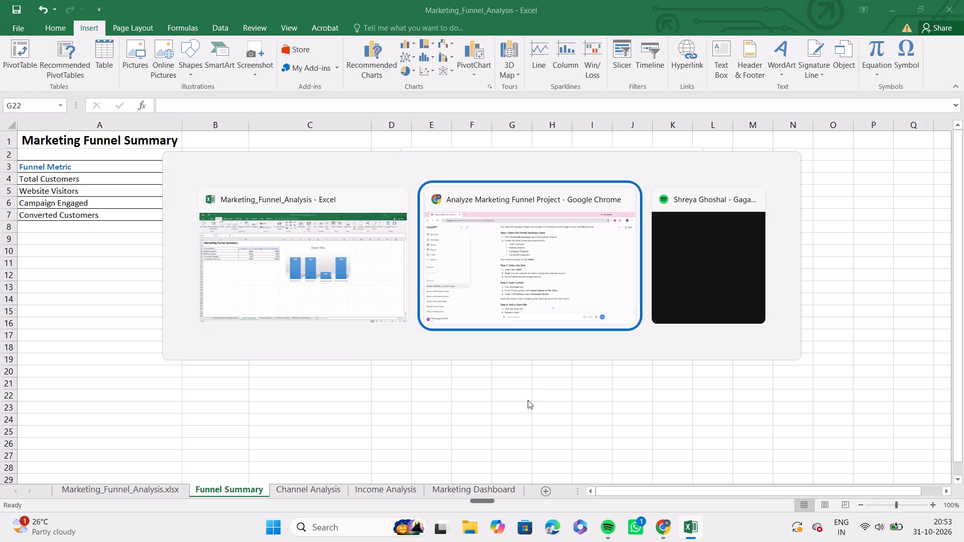
{"action": "scroll", "coordinate": [538, 373], "scroll_direction": "down", "scroll_amount": 1}
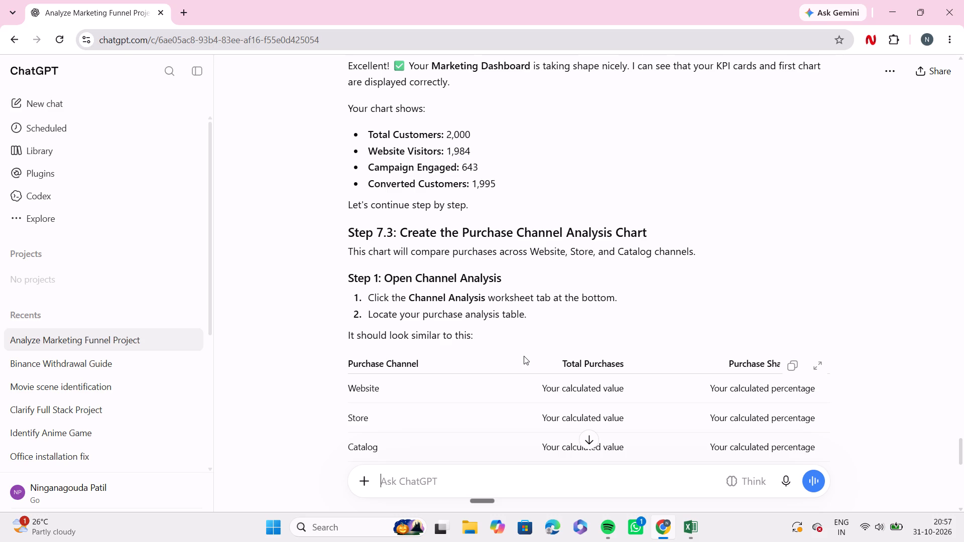
{"action": "scroll", "coordinate": [524, 356], "scroll_direction": "down", "scroll_amount": 3}
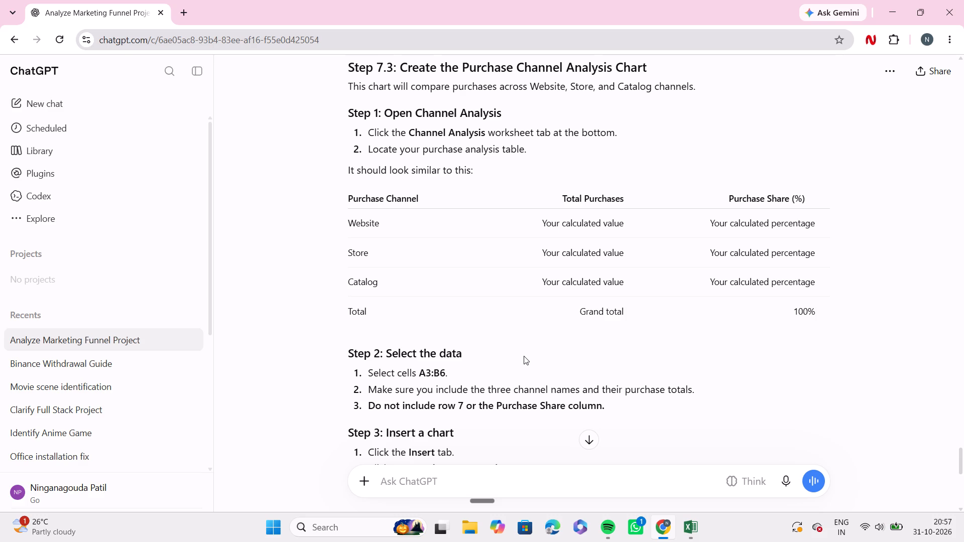
{"action": "scroll", "coordinate": [524, 356], "scroll_direction": "down", "scroll_amount": 1}
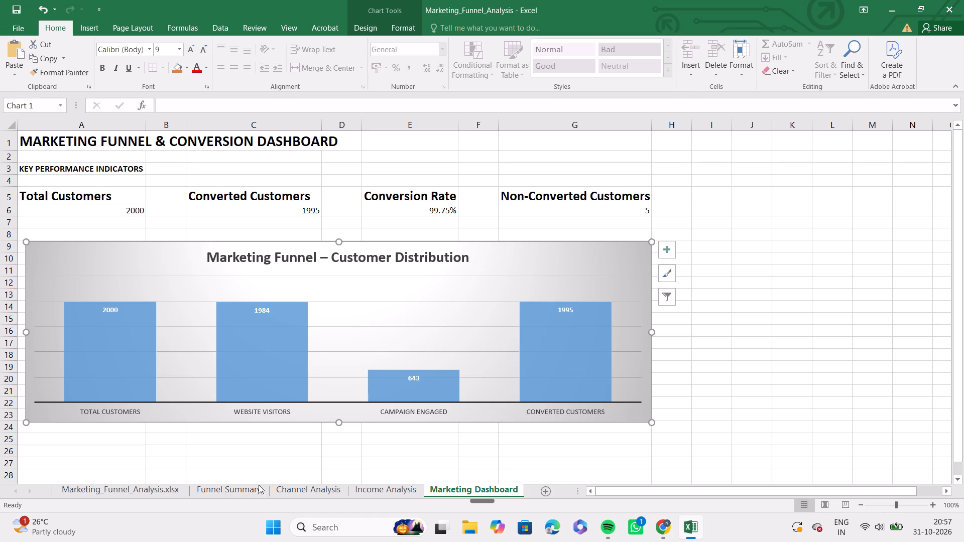
{"action": "left_click", "coordinate": [301, 485]}
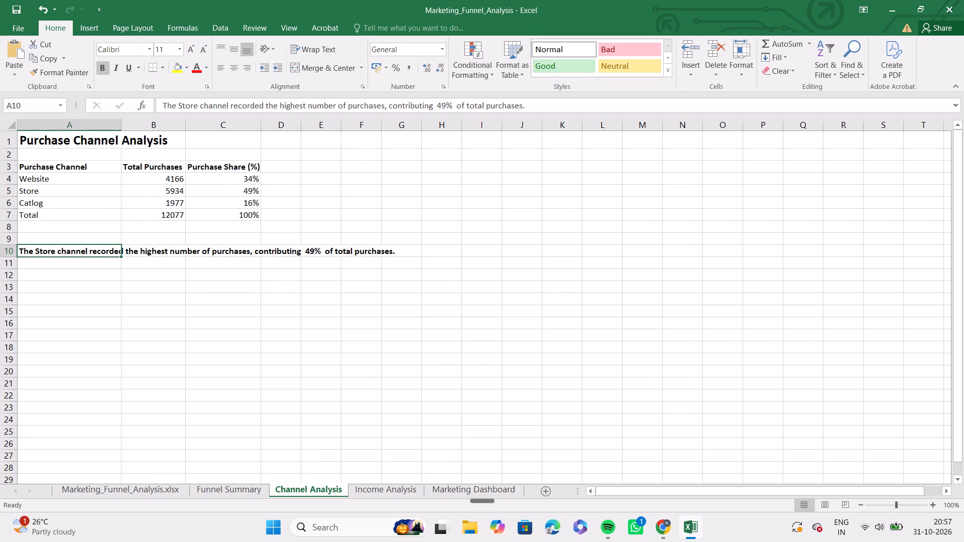
{"action": "left_click", "coordinate": [70, 178]}
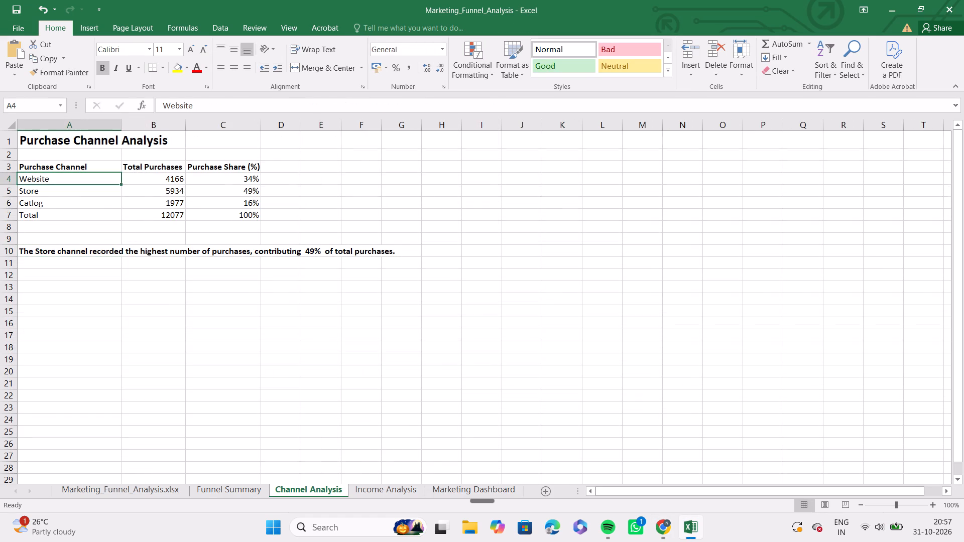
{"action": "left_click", "coordinate": [169, 202], "text": "shift"}
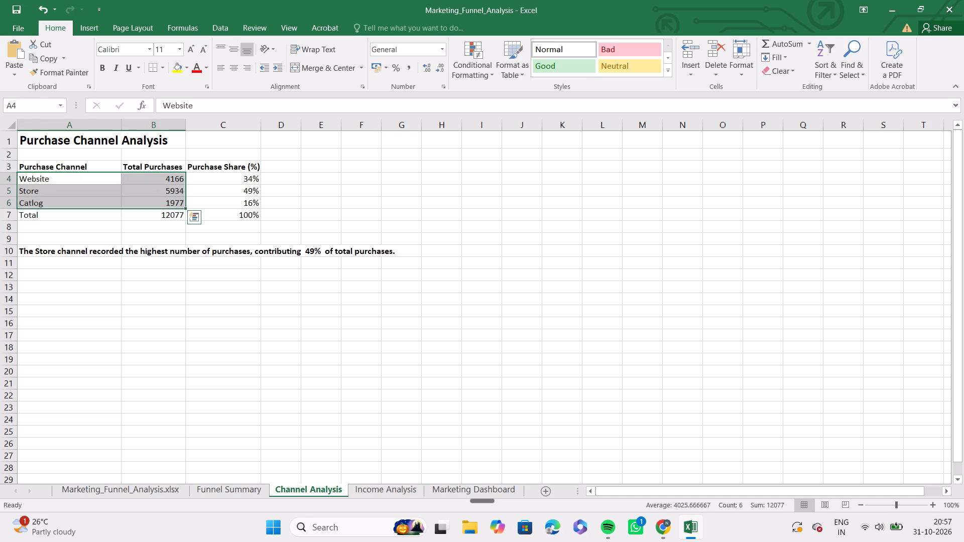
{"action": "left_click", "coordinate": [95, 28]}
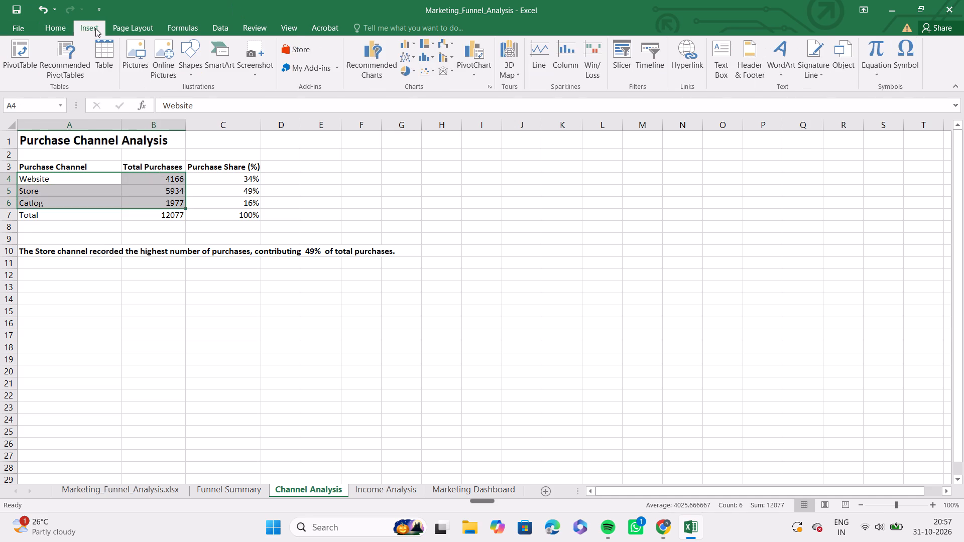
{"action": "left_click", "coordinate": [414, 43]}
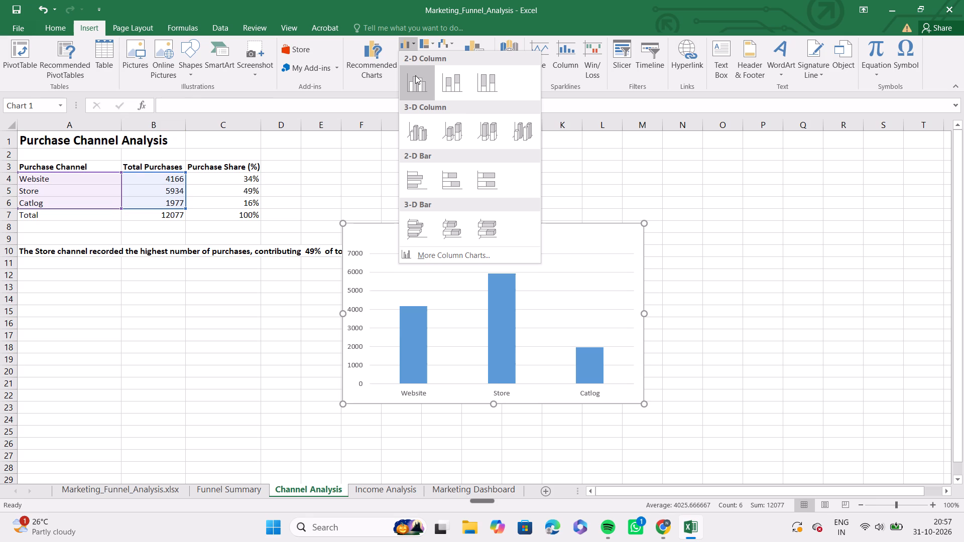
{"action": "left_click", "coordinate": [415, 75]}
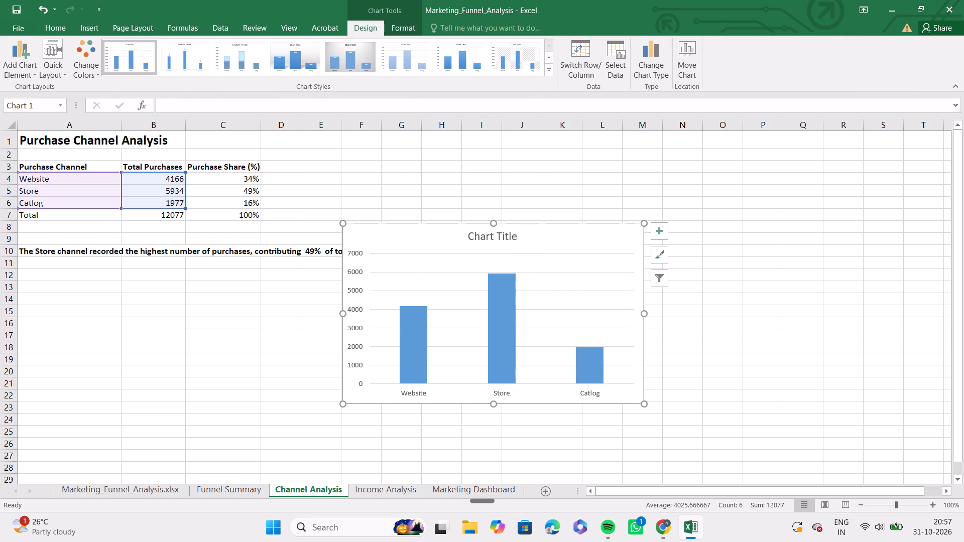
Apply chart Style 4 to the purchase channel chart and move it clear of the note in row 10.
{"action": "left_click", "coordinate": [304, 57]}
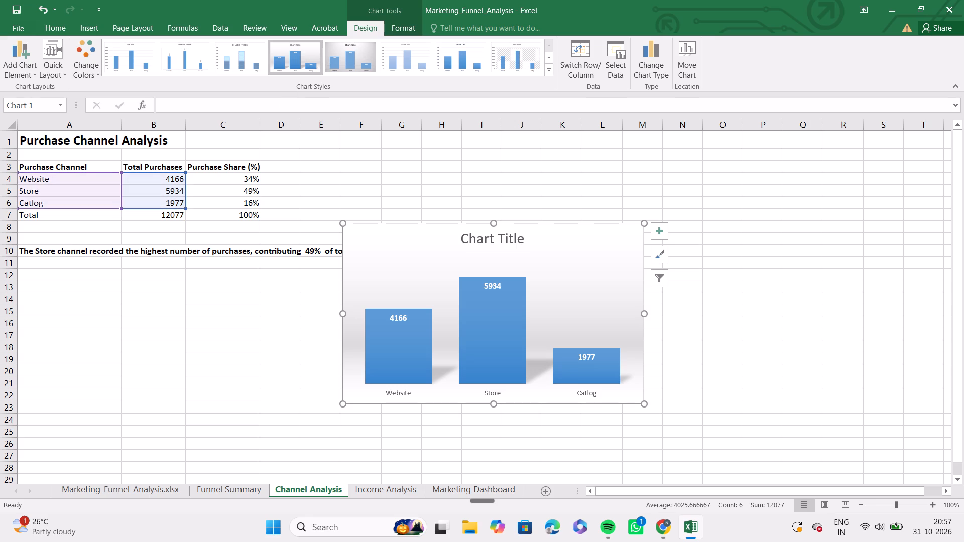
{"action": "left_click_drag", "start_coordinate": [580, 252], "coordinate": [659, 248]}
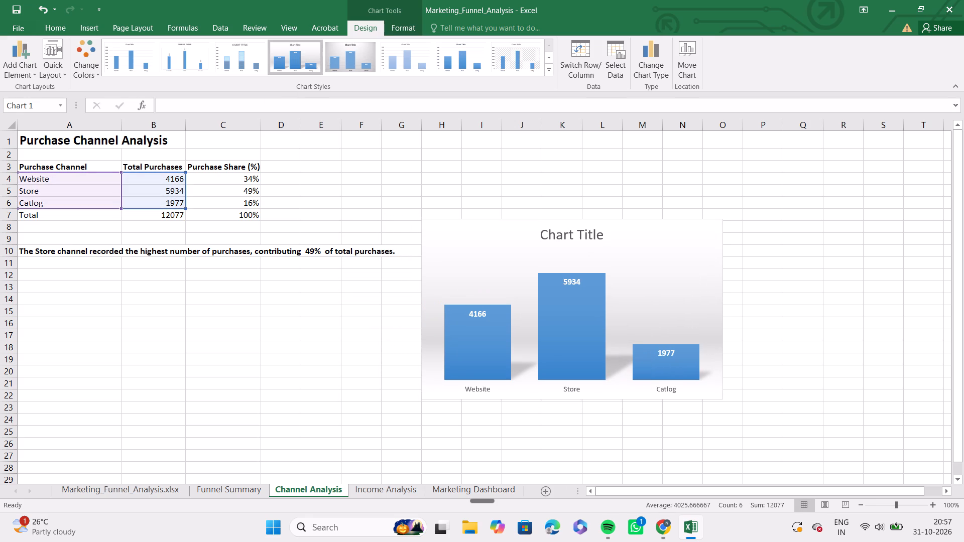
Switch to ChatGPT in Chrome and copy the chart title "Purchase Channel Performance" from Step 4.
{"action": "scroll", "coordinate": [624, 352], "scroll_direction": "down", "scroll_amount": 1}
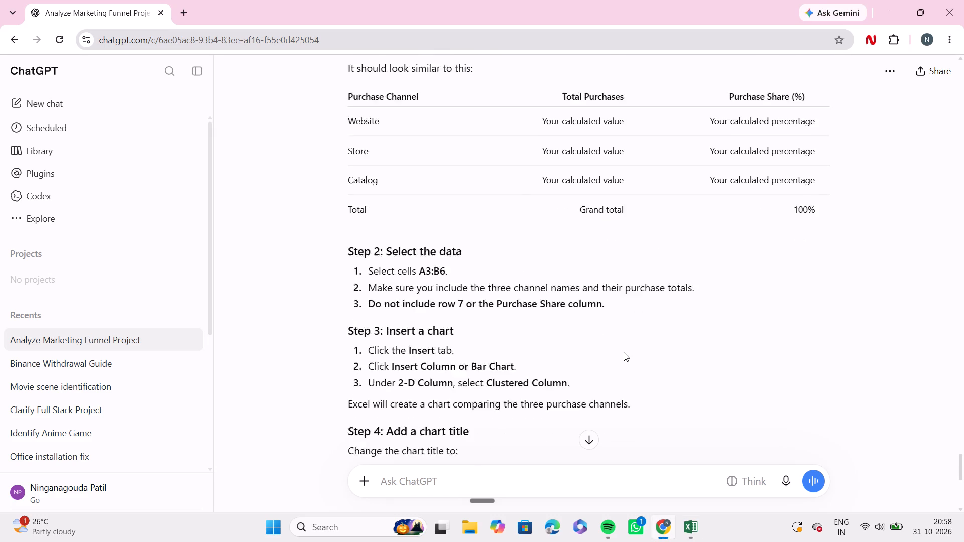
{"action": "scroll", "coordinate": [624, 352], "scroll_direction": "down", "scroll_amount": 2}
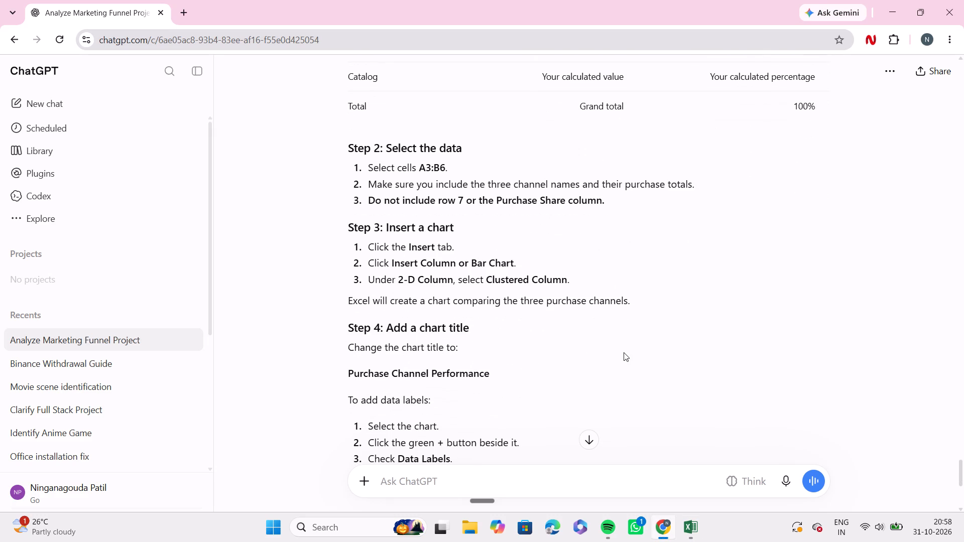
{"action": "left_click_drag", "start_coordinate": [490, 370], "coordinate": [388, 373]}
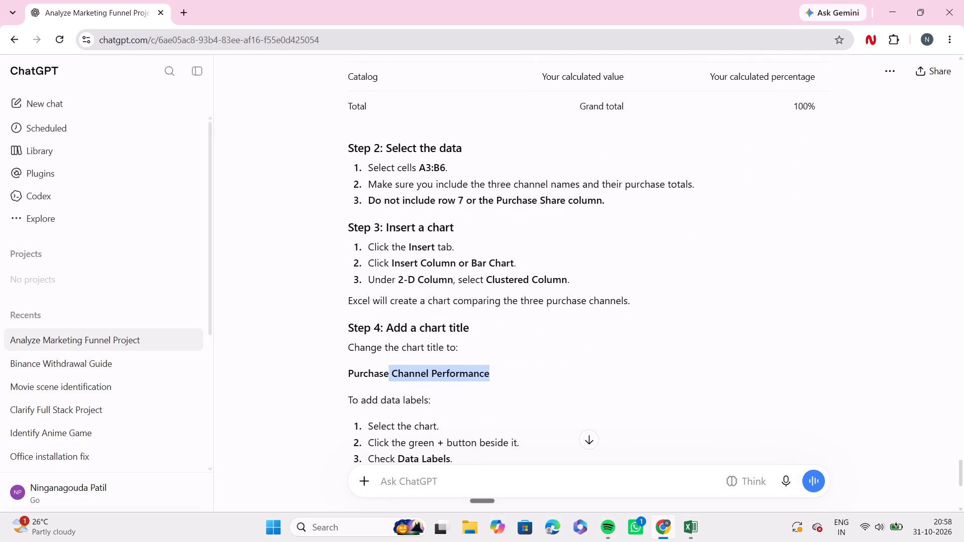
{"action": "left_click_drag", "start_coordinate": [388, 373], "coordinate": [348, 369]}
{"action": "key", "text": "ctrl+c"}
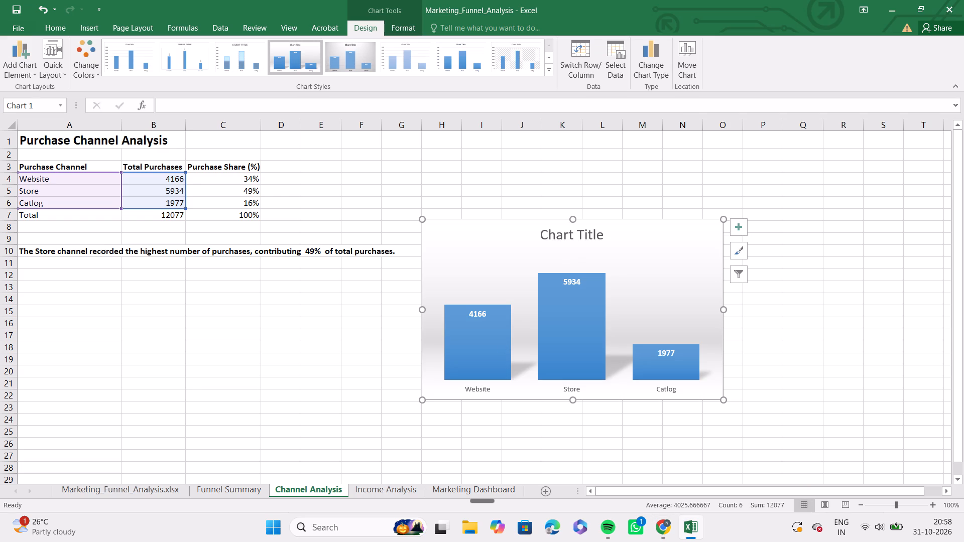
Switch back to Excel and replace the purchase channel chart's placeholder title with "Purchase Channel Performance".
{"action": "left_click", "coordinate": [591, 236]}
{"action": "left_click", "coordinate": [600, 234]}
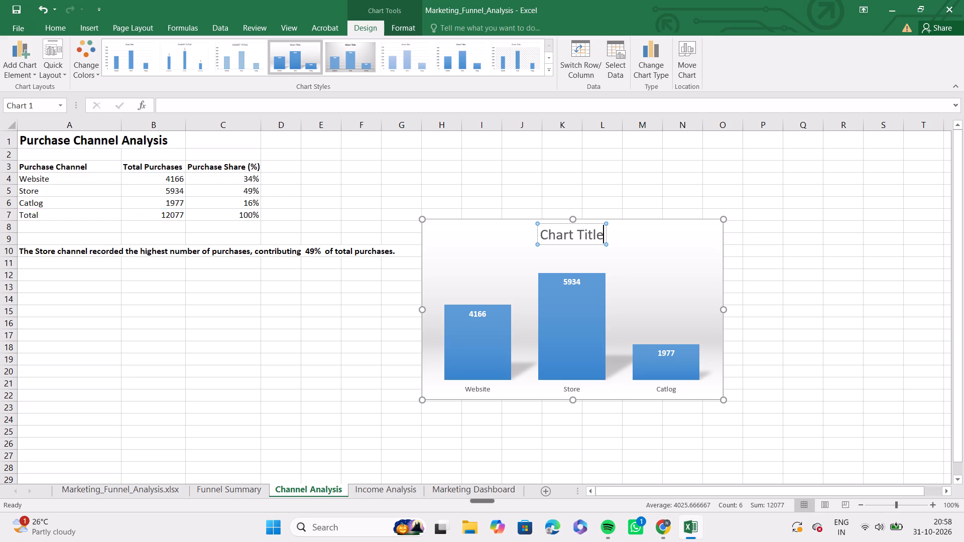
{"action": "key", "text": "BackSpace"}
{"action": "key", "text": "BackSpace"}
{"action": "key", "text": "BackSpace"}
{"action": "key", "text": "BackSpace"}
{"action": "key", "text": "BackSpace"}
{"action": "key", "text": "BackSpace"}
{"action": "key", "text": "BackSpace"}
{"action": "key", "text": "BackSpace"}
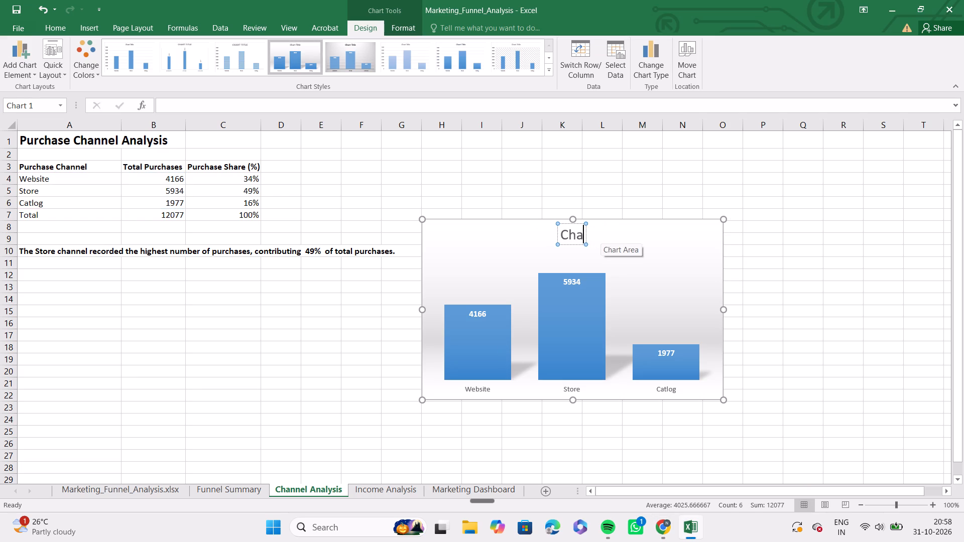
{"action": "key", "text": "BackSpace"}
{"action": "key", "text": "BackSpace"}
{"action": "key", "text": "BackSpace"}
{"action": "key", "text": "ctrl+v"}
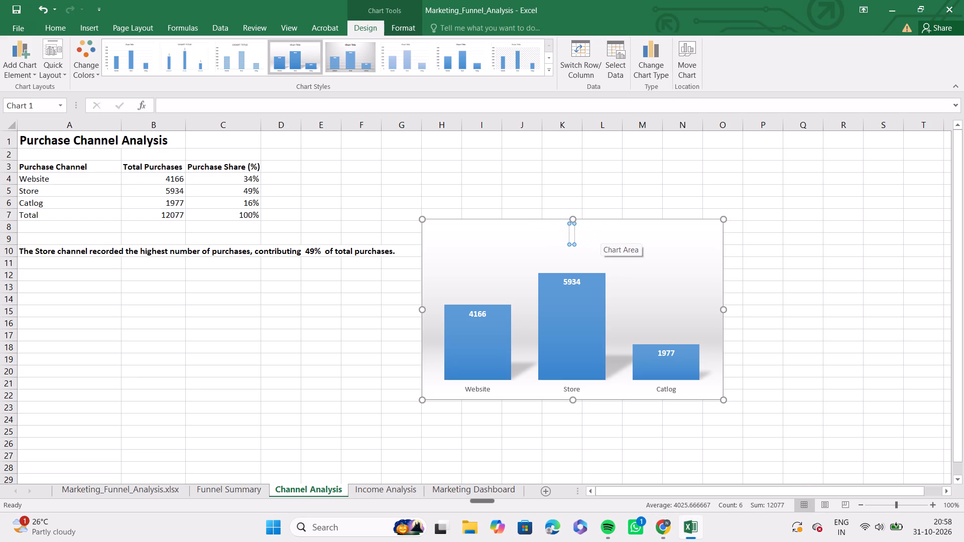
{"action": "key", "text": "ctrl+v"}
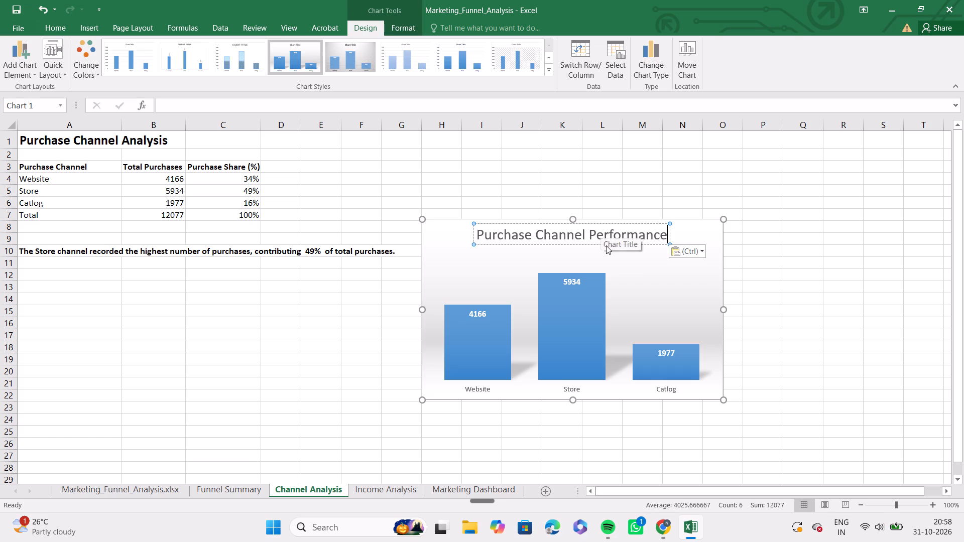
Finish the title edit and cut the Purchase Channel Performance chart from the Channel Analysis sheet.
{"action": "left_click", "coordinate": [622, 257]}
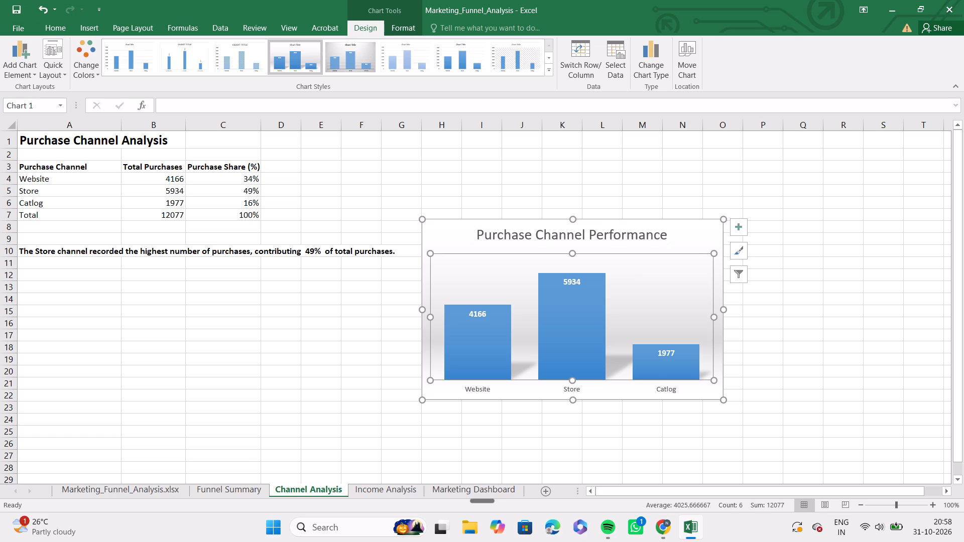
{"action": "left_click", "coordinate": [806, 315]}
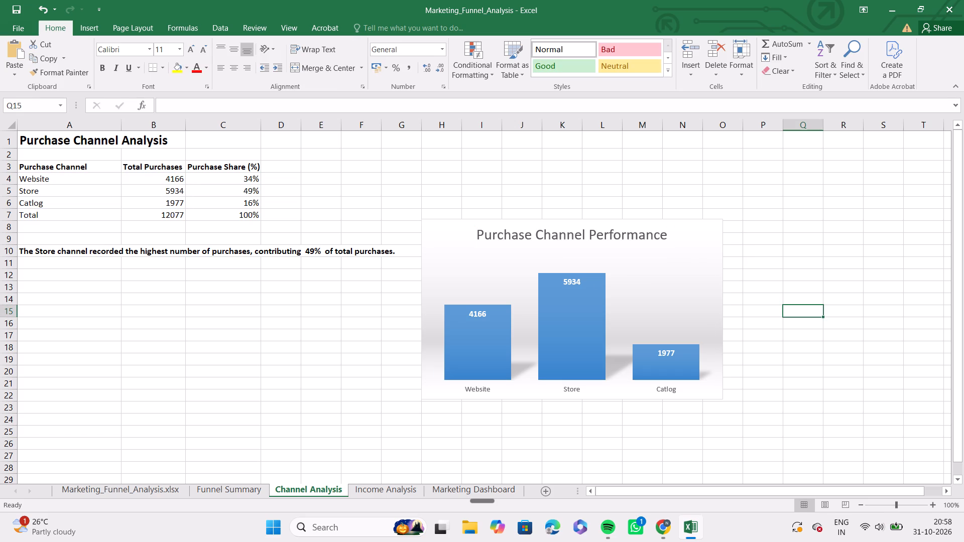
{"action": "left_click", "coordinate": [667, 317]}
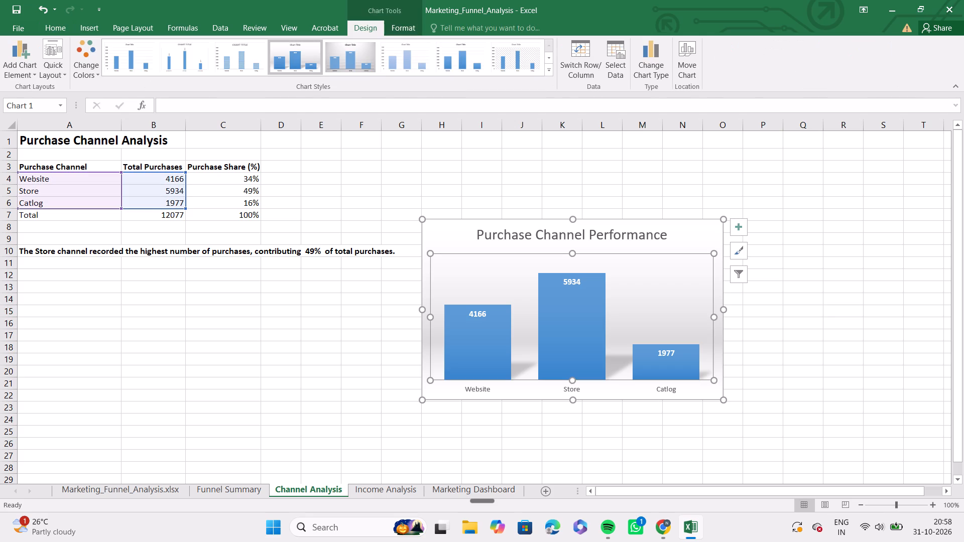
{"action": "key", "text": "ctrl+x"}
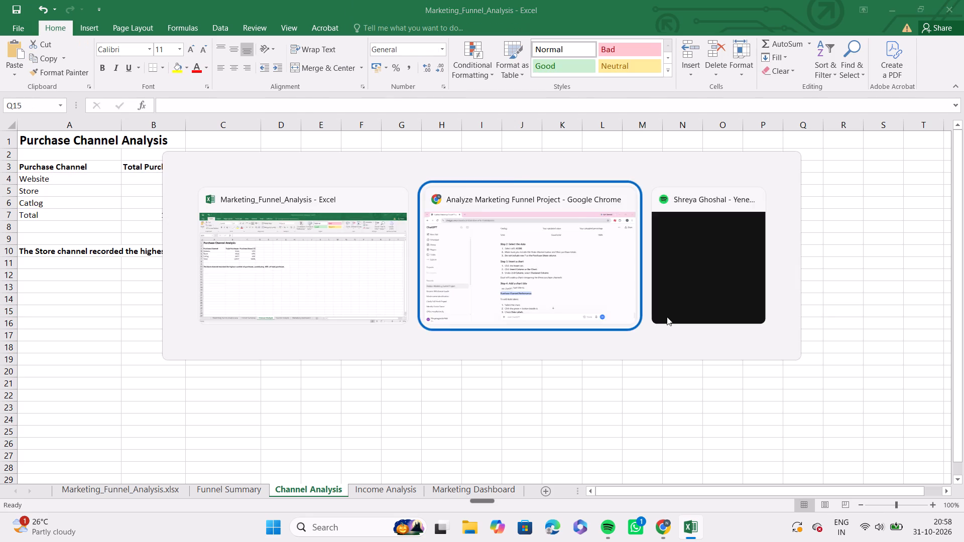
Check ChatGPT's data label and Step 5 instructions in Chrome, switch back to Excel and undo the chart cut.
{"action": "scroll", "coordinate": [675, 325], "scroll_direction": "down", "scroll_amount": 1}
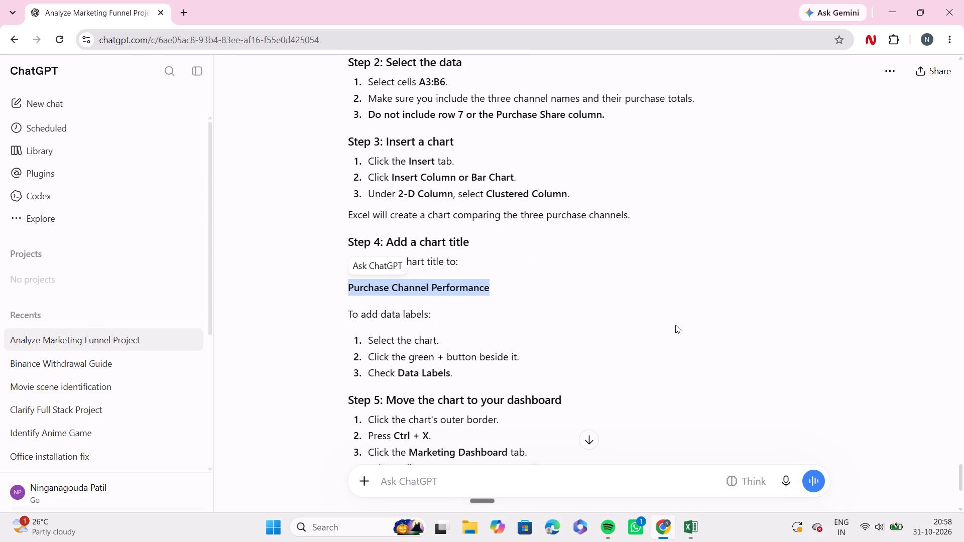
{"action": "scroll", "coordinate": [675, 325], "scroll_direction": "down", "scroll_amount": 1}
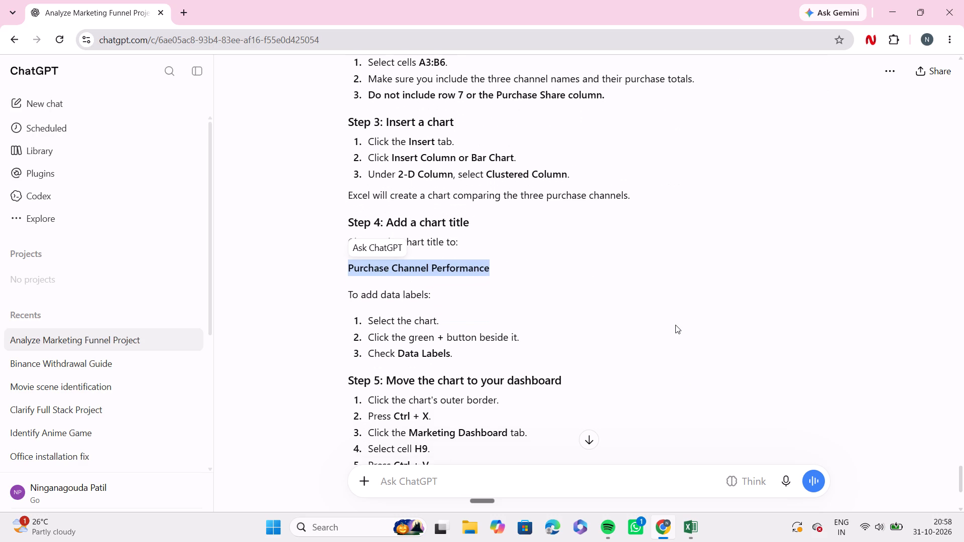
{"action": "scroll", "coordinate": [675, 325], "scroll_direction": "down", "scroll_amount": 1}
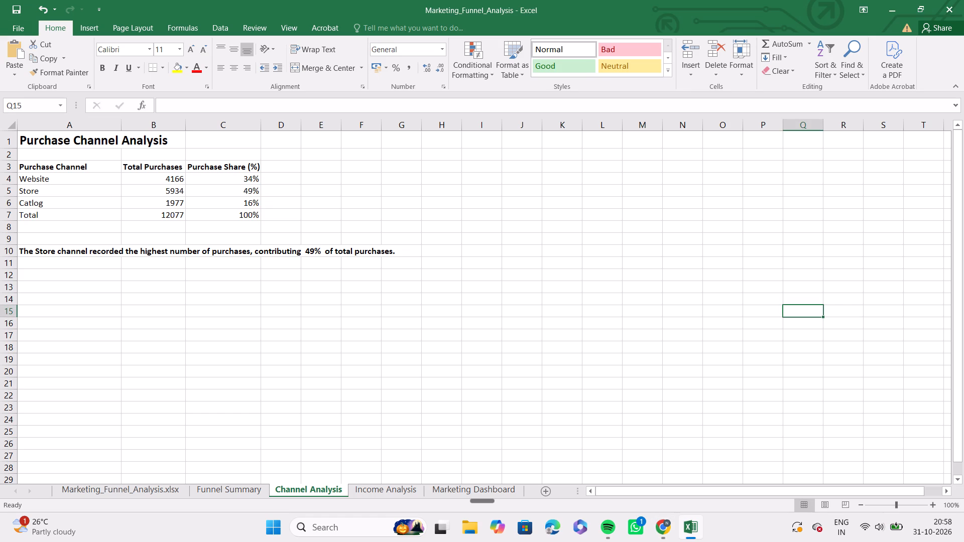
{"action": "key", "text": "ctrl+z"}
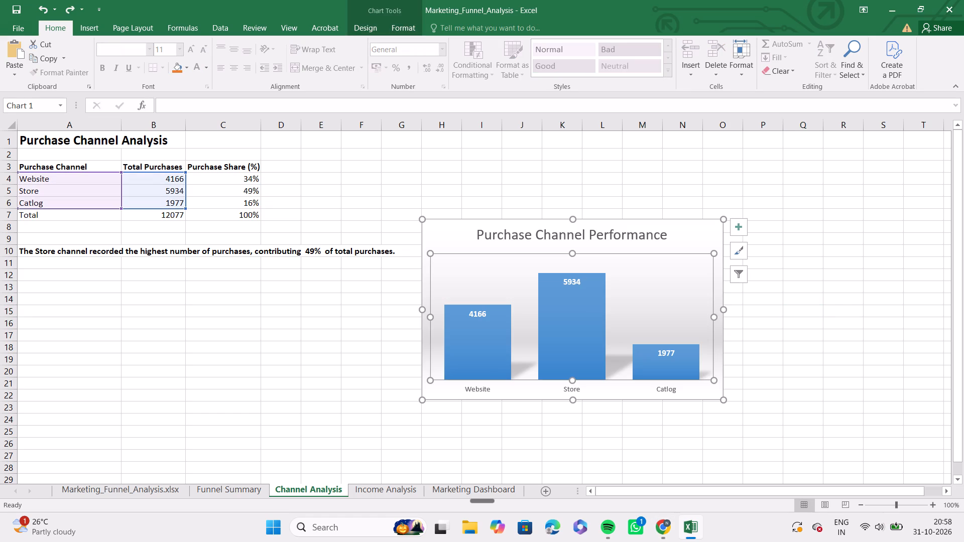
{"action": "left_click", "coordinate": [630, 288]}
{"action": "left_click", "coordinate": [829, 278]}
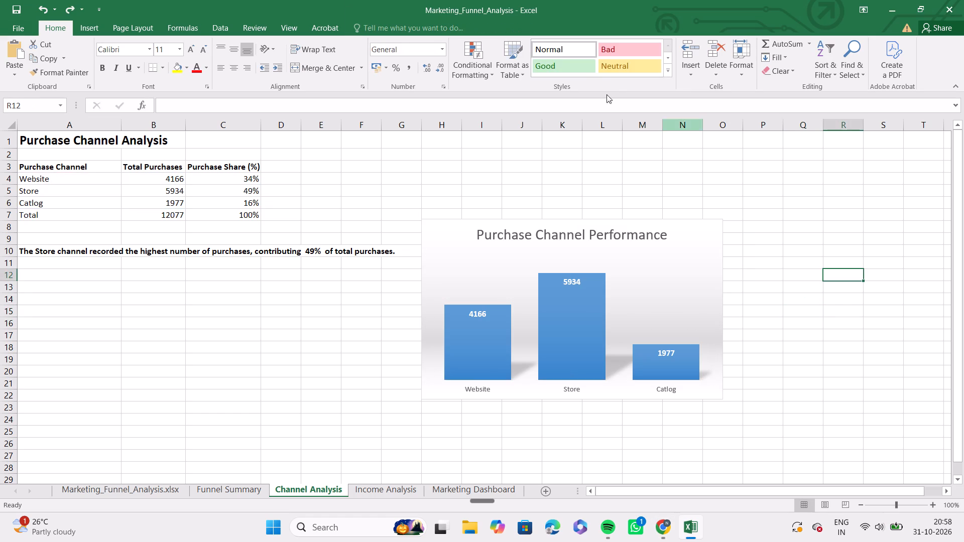
Open the chart elements options for the Purchase Channel Performance chart to check its data labels.
{"action": "left_click", "coordinate": [566, 239]}
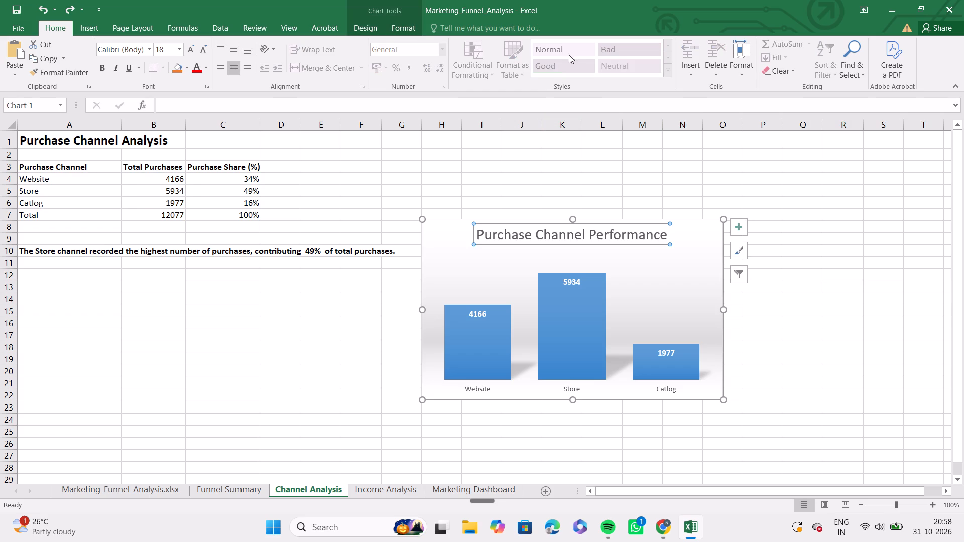
{"action": "left_click", "coordinate": [568, 64]}
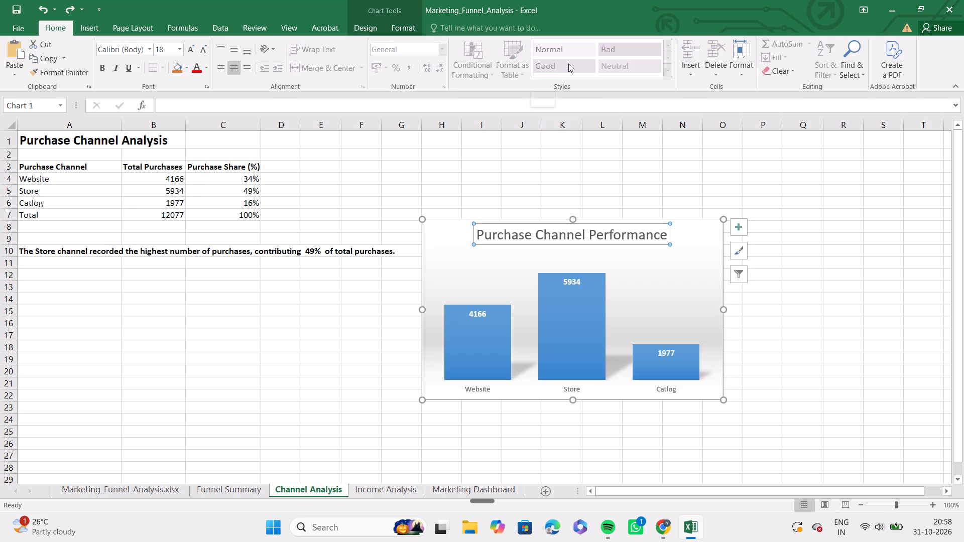
{"action": "left_click", "coordinate": [568, 64]}
{"action": "left_click", "coordinate": [744, 230]}
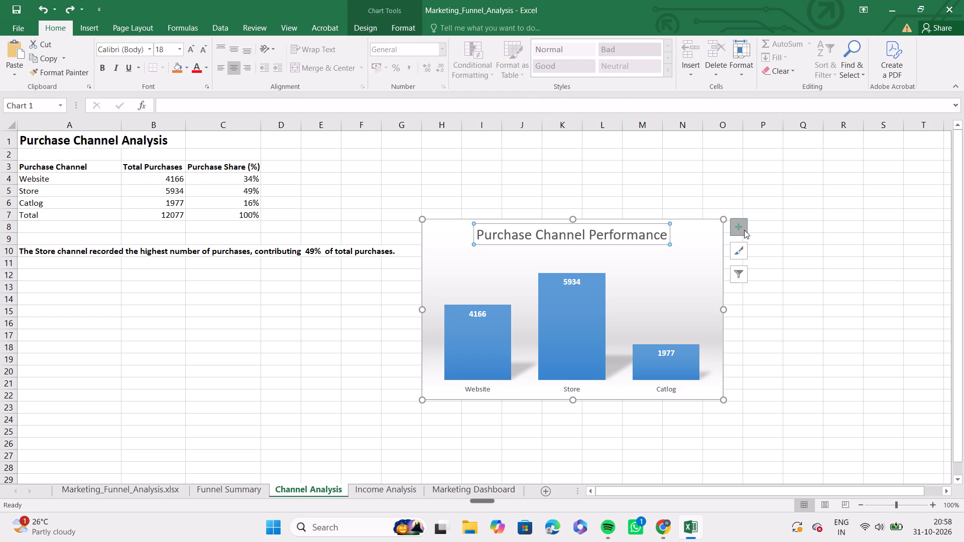
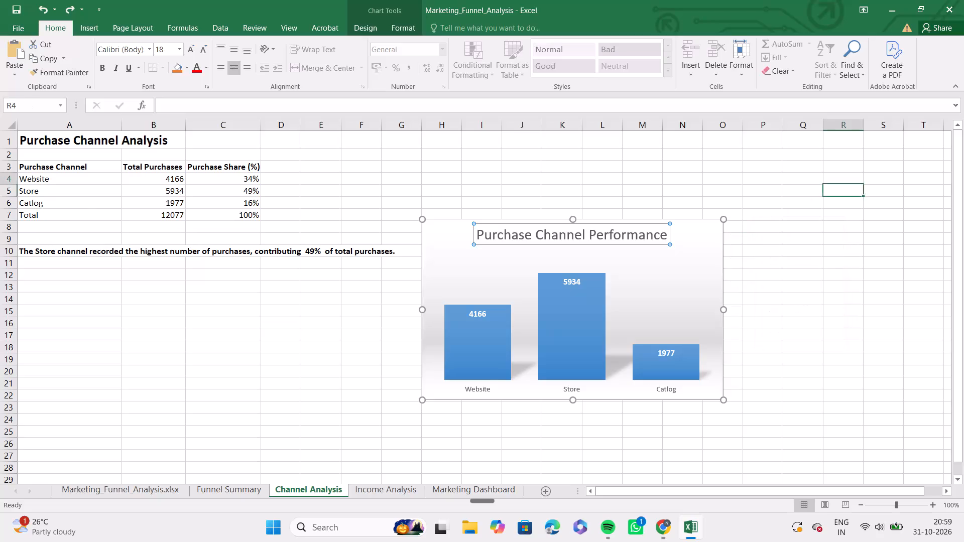
Cut the Purchase Channel Performance chart from Channel Analysis and paste it at cell H9 of the Marketing Dashboard sheet, following ChatGPT's Step 5.
{"action": "left_click", "coordinate": [641, 307]}
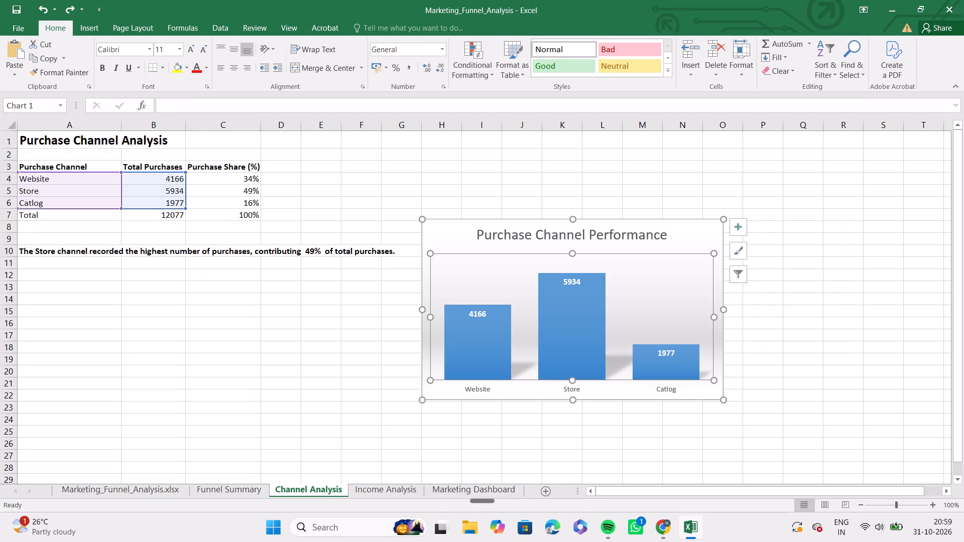
{"action": "key", "text": "ctrl+x"}
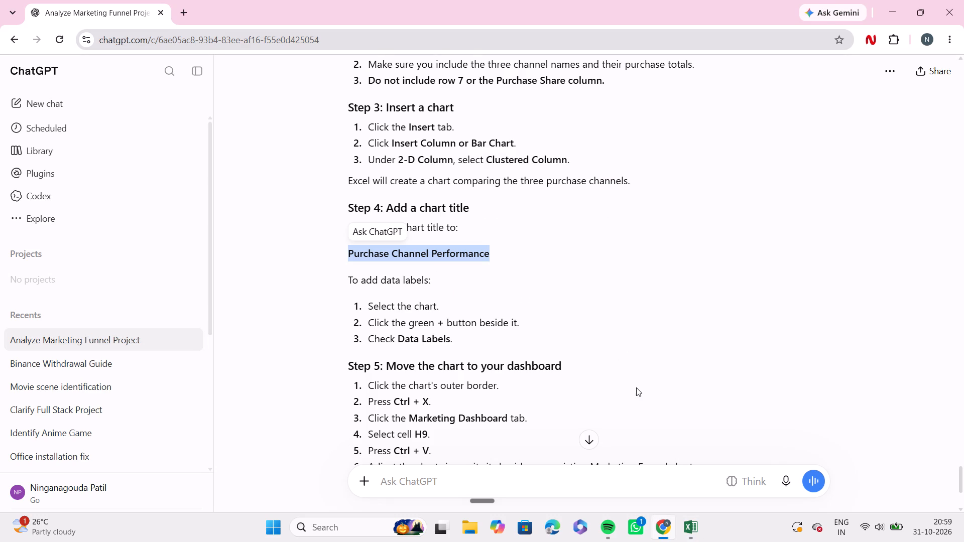
{"action": "scroll", "coordinate": [636, 387], "scroll_direction": "down", "scroll_amount": 1}
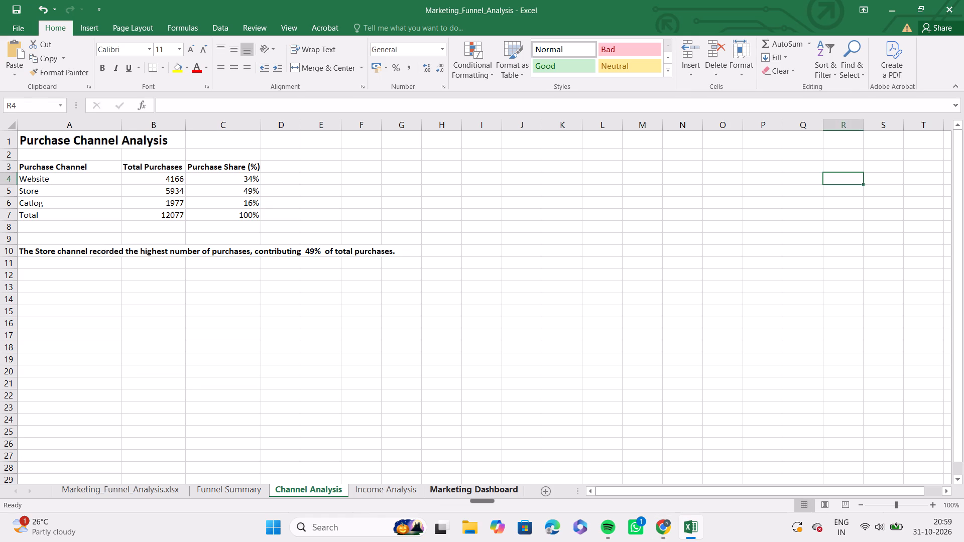
{"action": "left_click", "coordinate": [454, 493]}
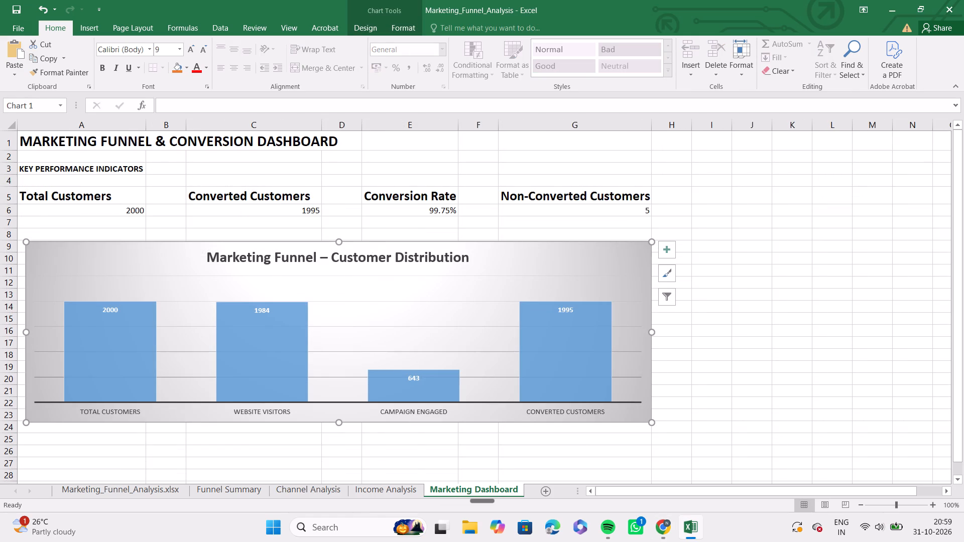
{"action": "left_click", "coordinate": [687, 248]}
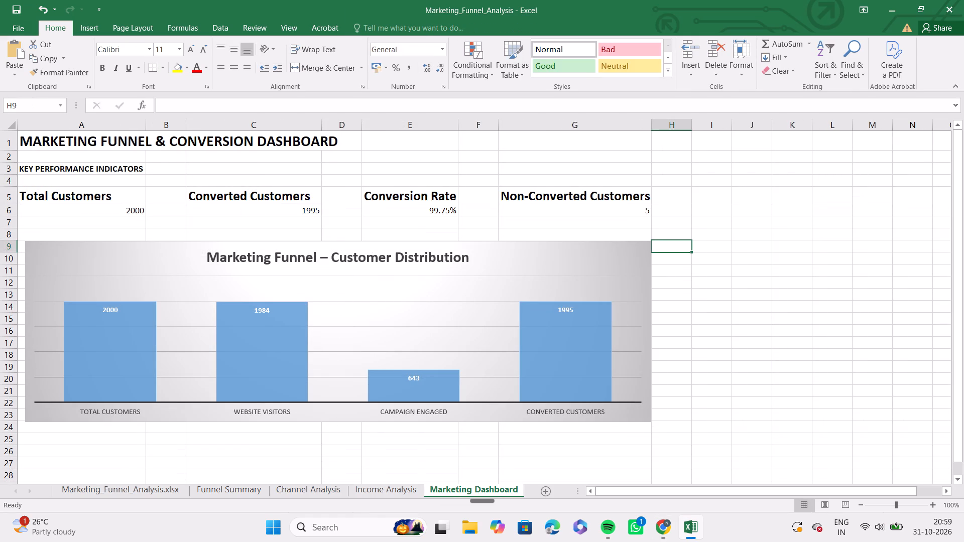
{"action": "key", "text": "ctrl+v"}
{"action": "key", "text": "ctrl+v"}
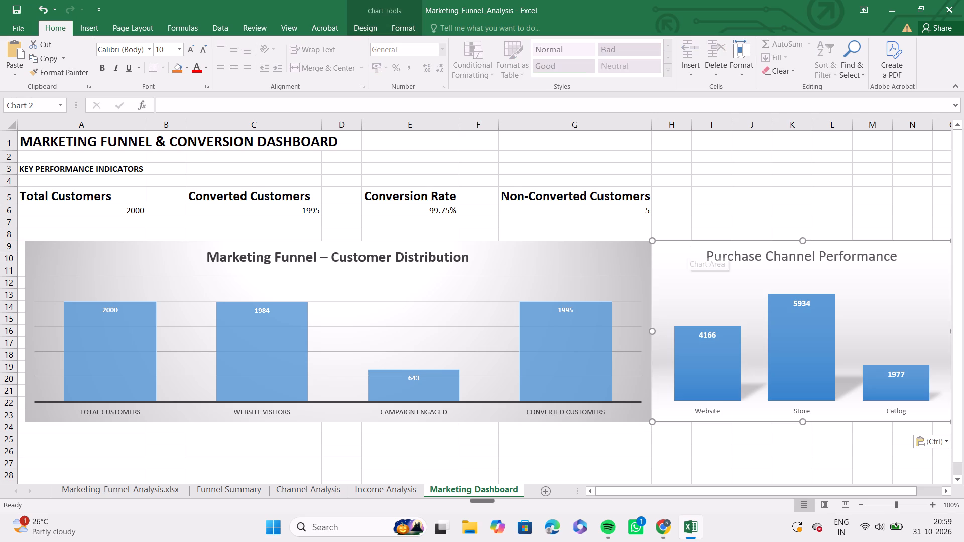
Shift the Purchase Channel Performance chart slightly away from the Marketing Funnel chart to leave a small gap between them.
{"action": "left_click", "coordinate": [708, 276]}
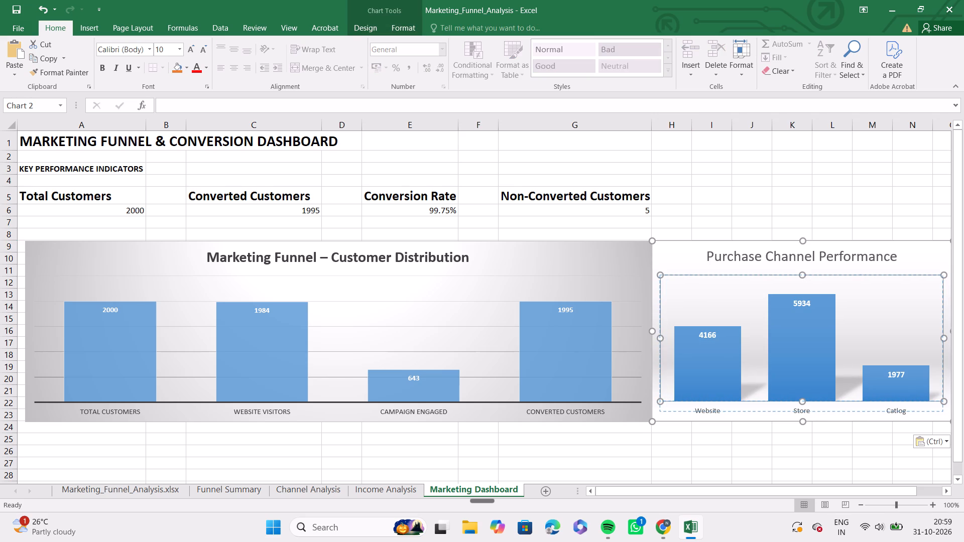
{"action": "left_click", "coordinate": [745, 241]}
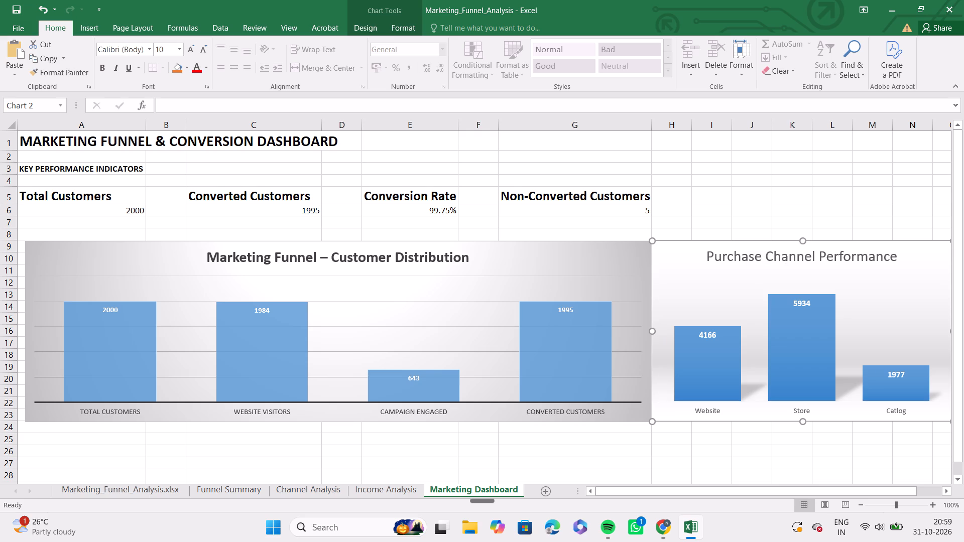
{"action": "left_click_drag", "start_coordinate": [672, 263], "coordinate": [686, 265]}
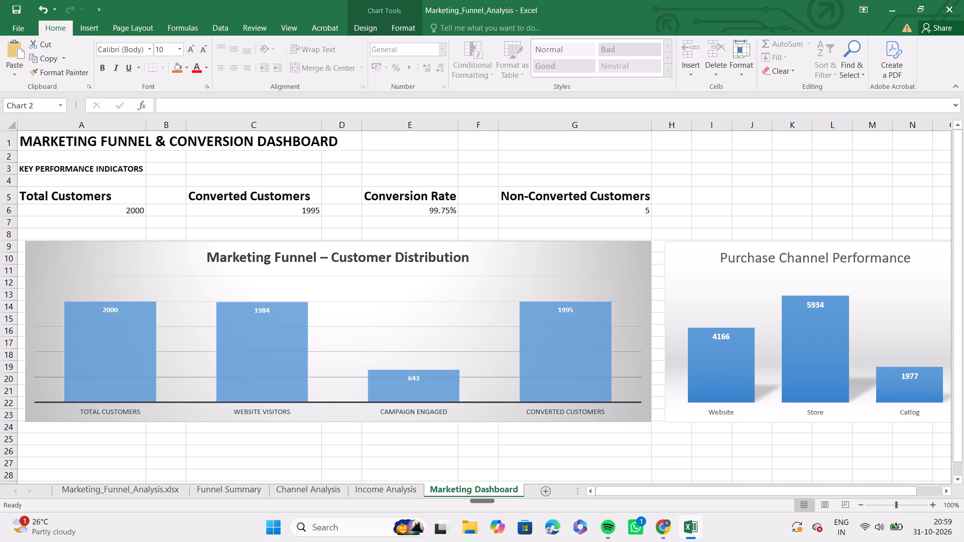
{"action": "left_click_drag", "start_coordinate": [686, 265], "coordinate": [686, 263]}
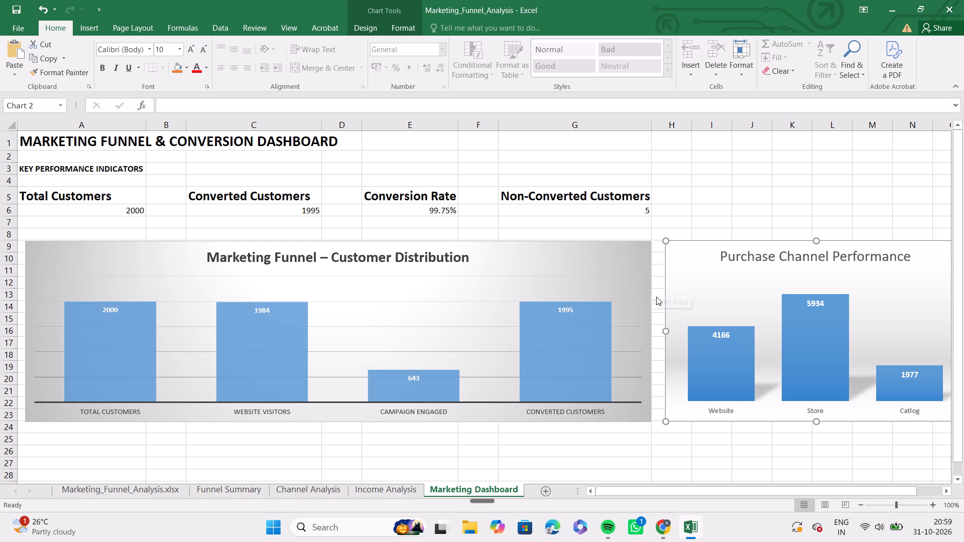
Narrow the Marketing Funnel – Customer Distribution chart so that it spans only columns A to C.
{"action": "left_click", "coordinate": [637, 333]}
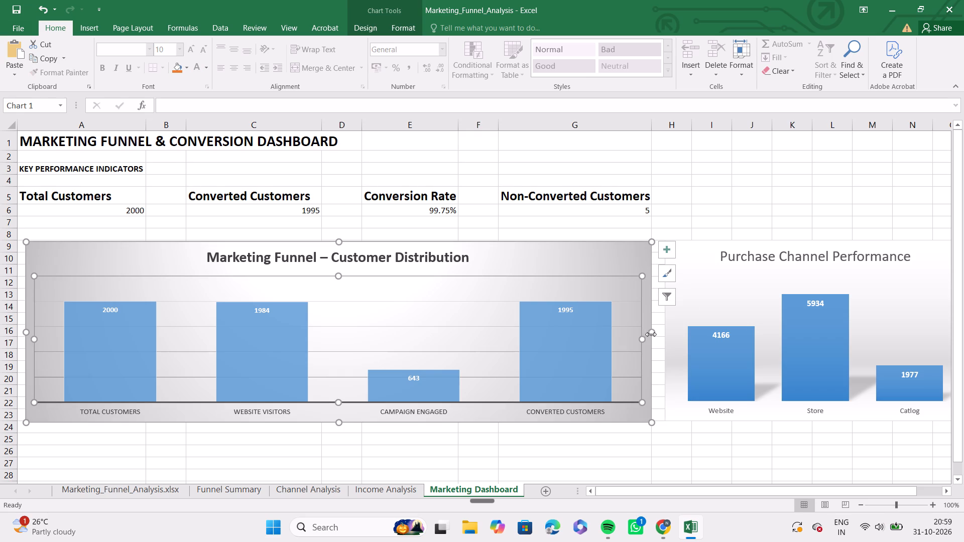
{"action": "left_click_drag", "start_coordinate": [652, 334], "coordinate": [379, 342]}
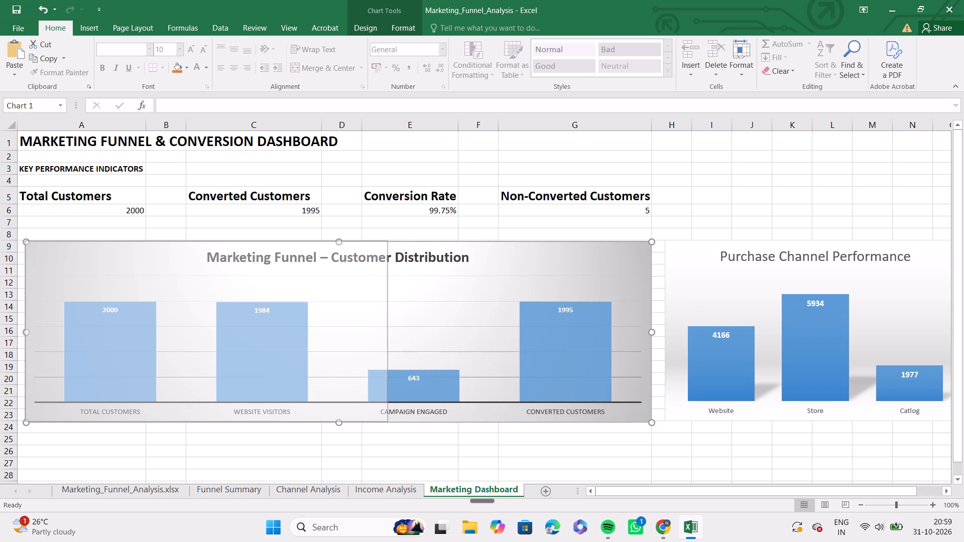
{"action": "left_click_drag", "start_coordinate": [379, 342], "coordinate": [323, 341]}
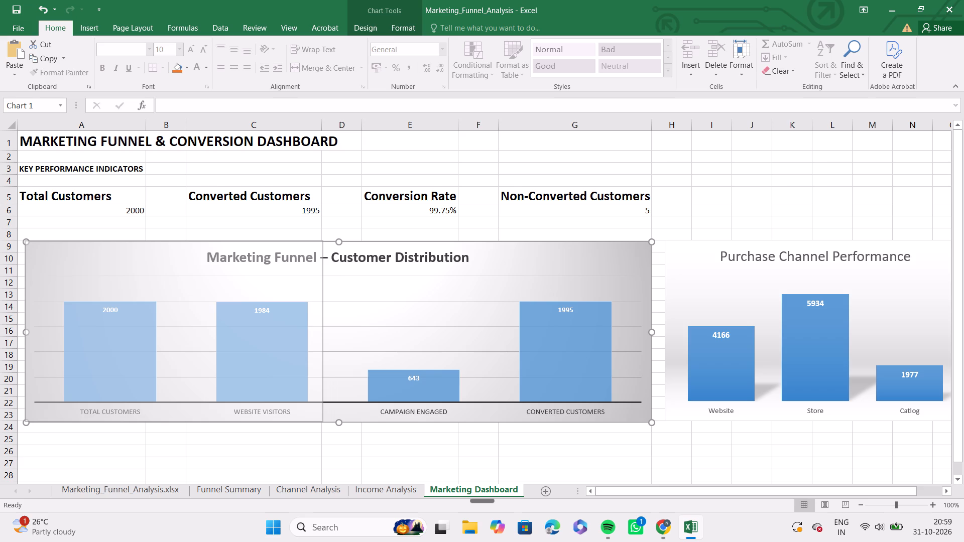
{"action": "left_click_drag", "start_coordinate": [323, 341], "coordinate": [322, 341]}
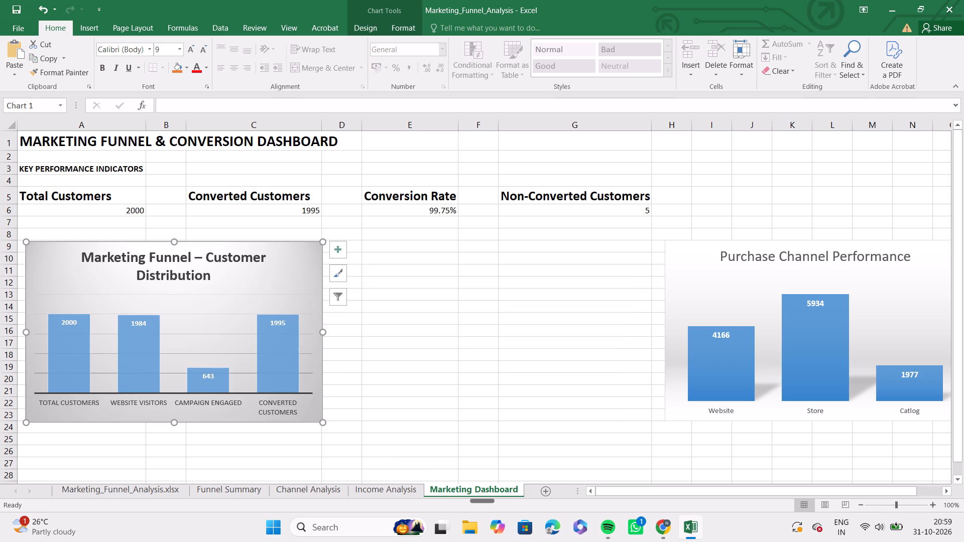
Move the Purchase Channel Performance chart beside the Marketing Funnel chart, starting at about cell E9, and deselect it.
{"action": "left_click", "coordinate": [718, 302]}
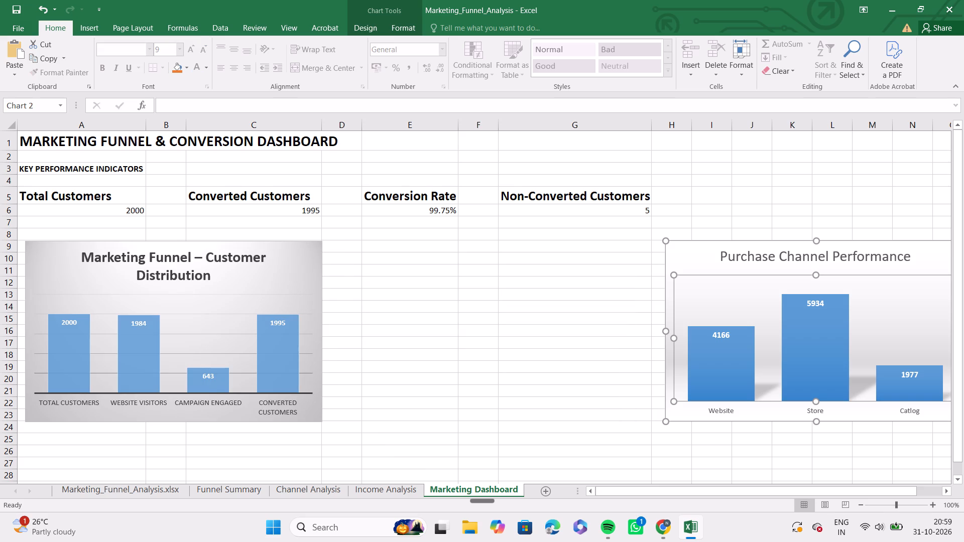
{"action": "left_click", "coordinate": [690, 260]}
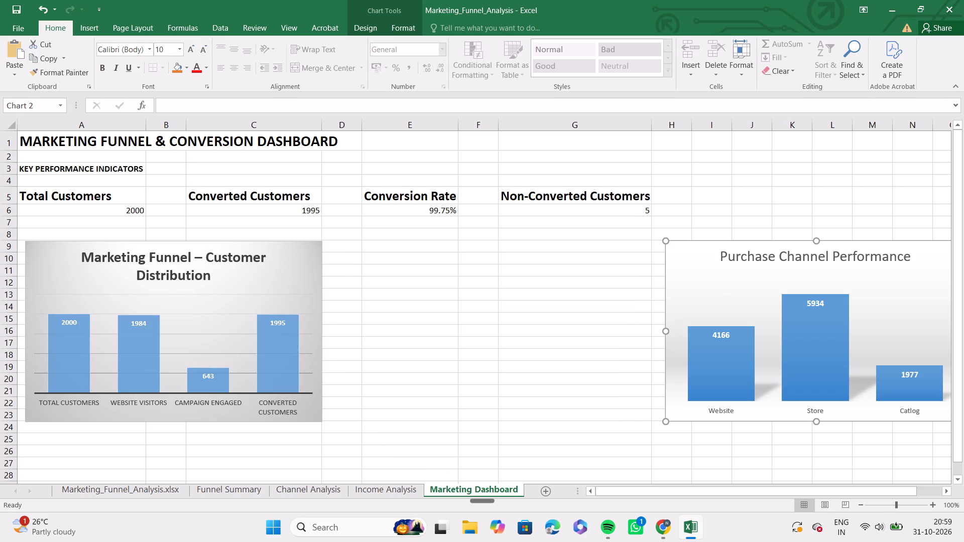
{"action": "left_click_drag", "start_coordinate": [680, 263], "coordinate": [395, 268]}
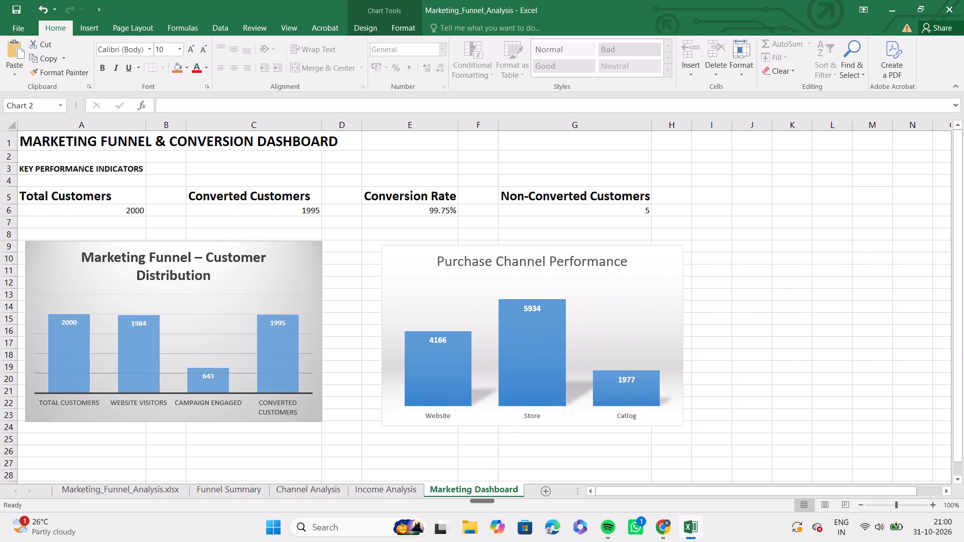
{"action": "left_click_drag", "start_coordinate": [395, 268], "coordinate": [379, 264]}
{"action": "left_click", "coordinate": [379, 264]}
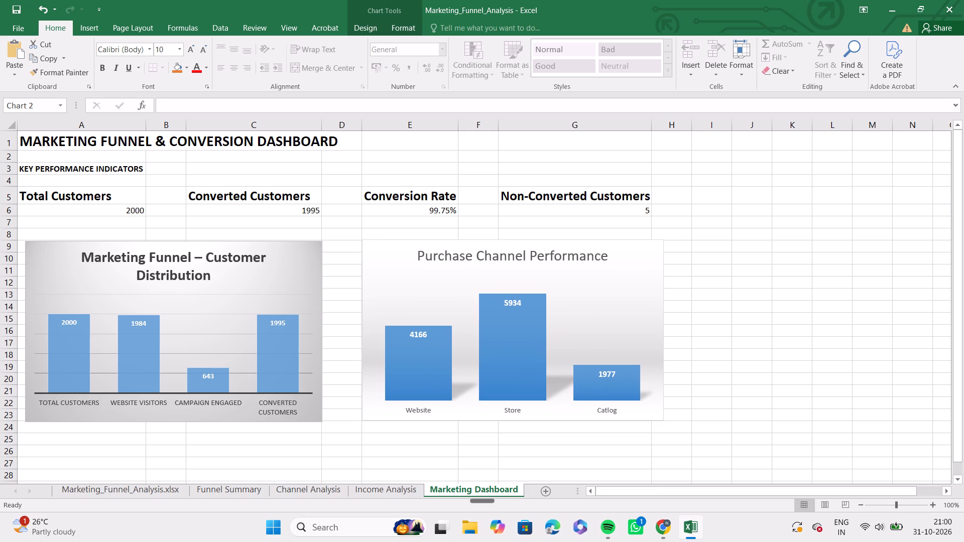
{"action": "left_click", "coordinate": [876, 237]}
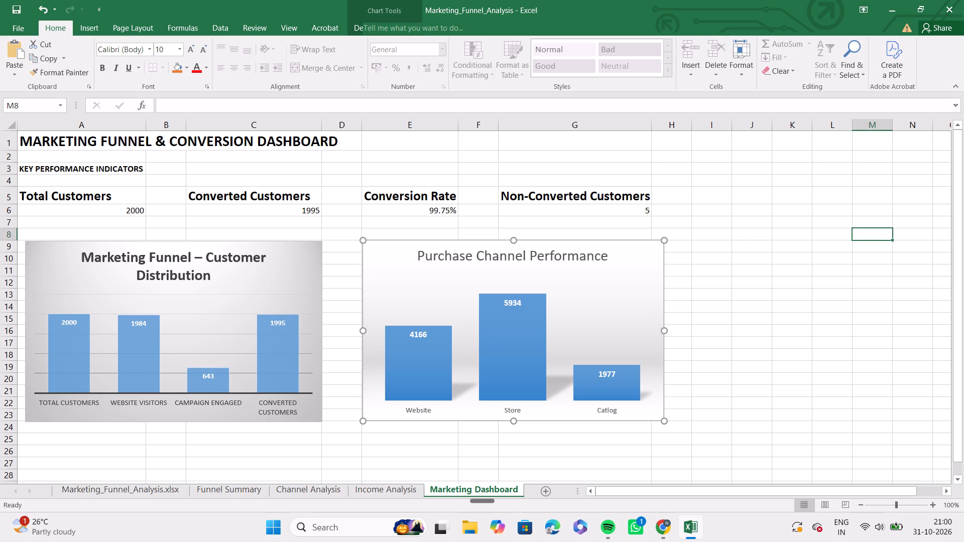
{"action": "key", "text": "Print"}
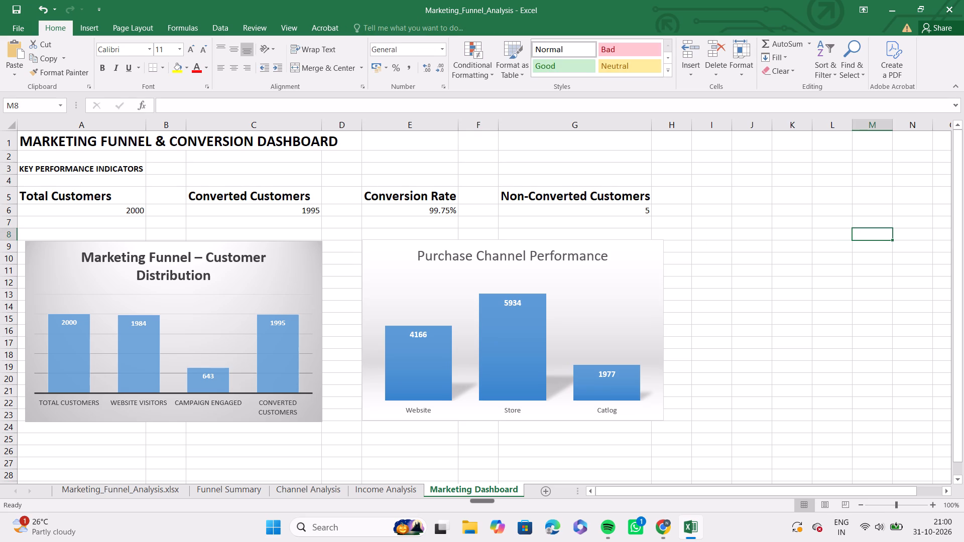
{"action": "left_click", "coordinate": [785, 267]}
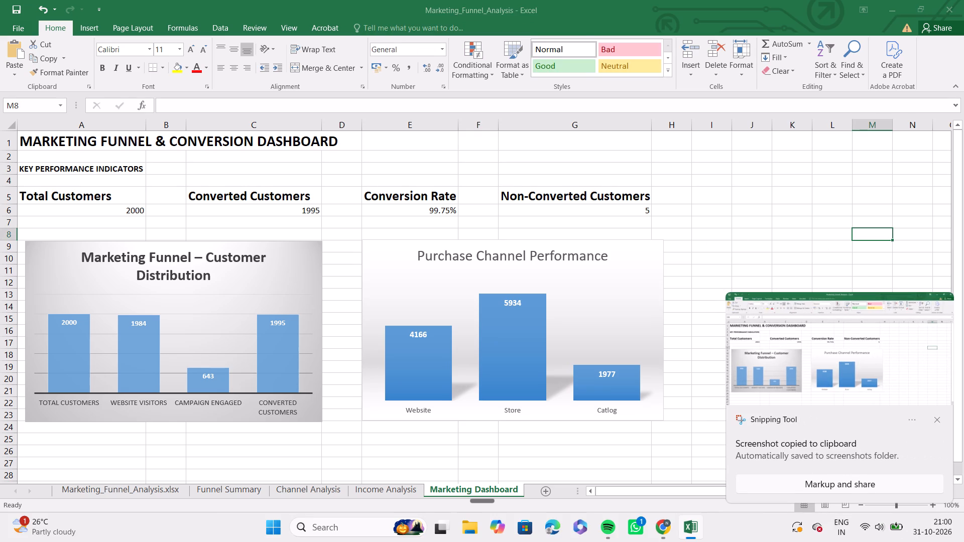
{"action": "left_click", "coordinate": [667, 534]}
{"action": "scroll", "coordinate": [540, 362], "scroll_direction": "down", "scroll_amount": 2}
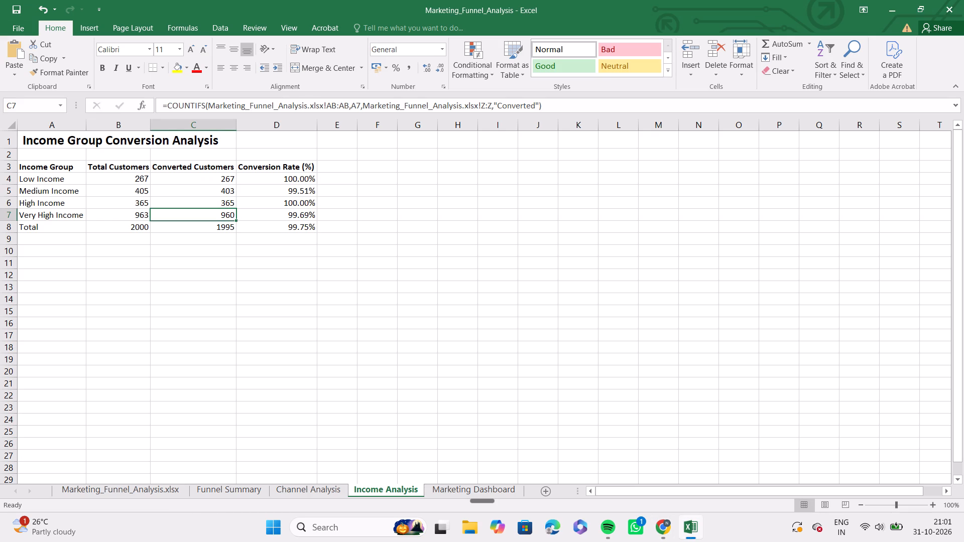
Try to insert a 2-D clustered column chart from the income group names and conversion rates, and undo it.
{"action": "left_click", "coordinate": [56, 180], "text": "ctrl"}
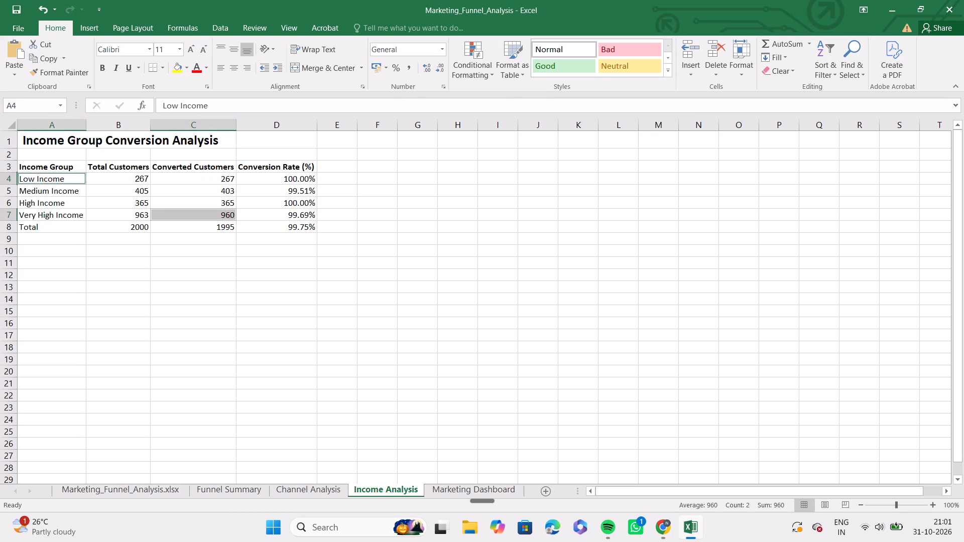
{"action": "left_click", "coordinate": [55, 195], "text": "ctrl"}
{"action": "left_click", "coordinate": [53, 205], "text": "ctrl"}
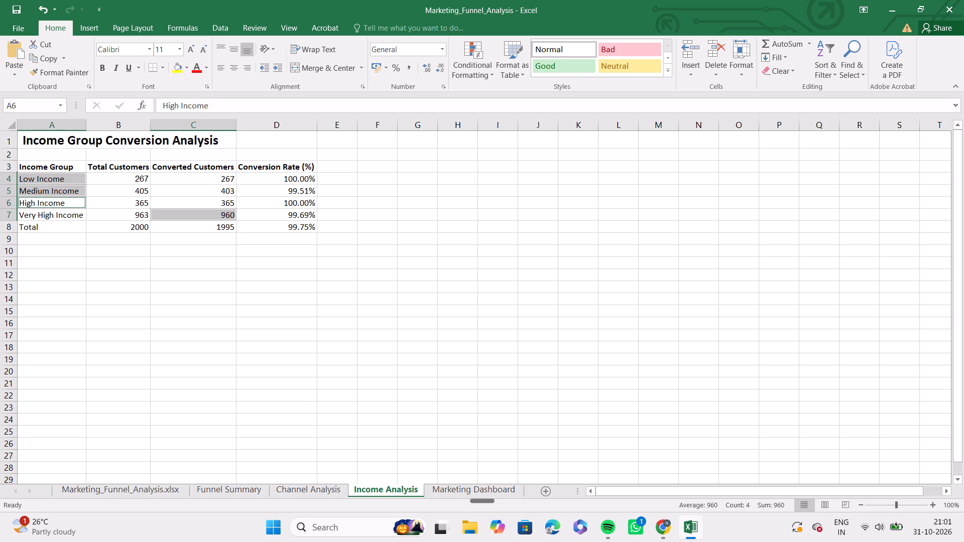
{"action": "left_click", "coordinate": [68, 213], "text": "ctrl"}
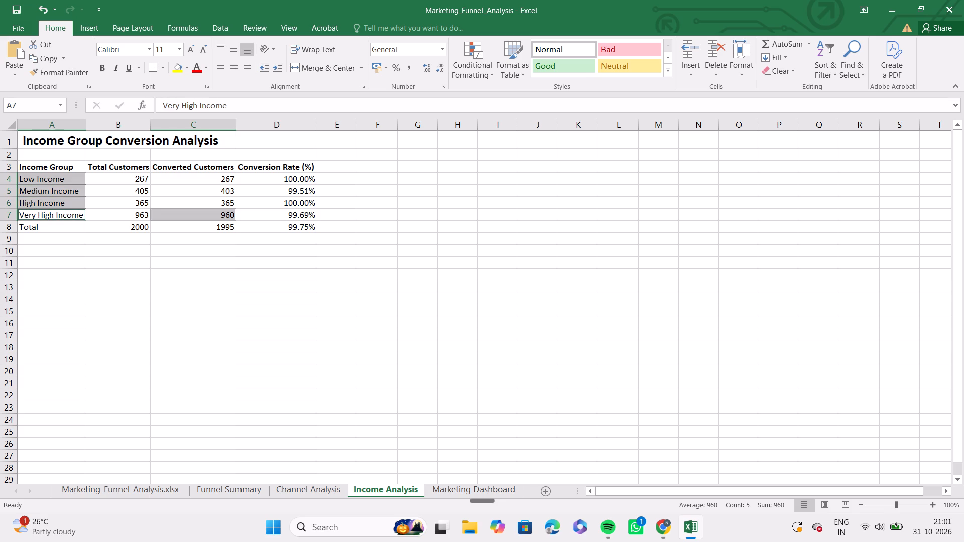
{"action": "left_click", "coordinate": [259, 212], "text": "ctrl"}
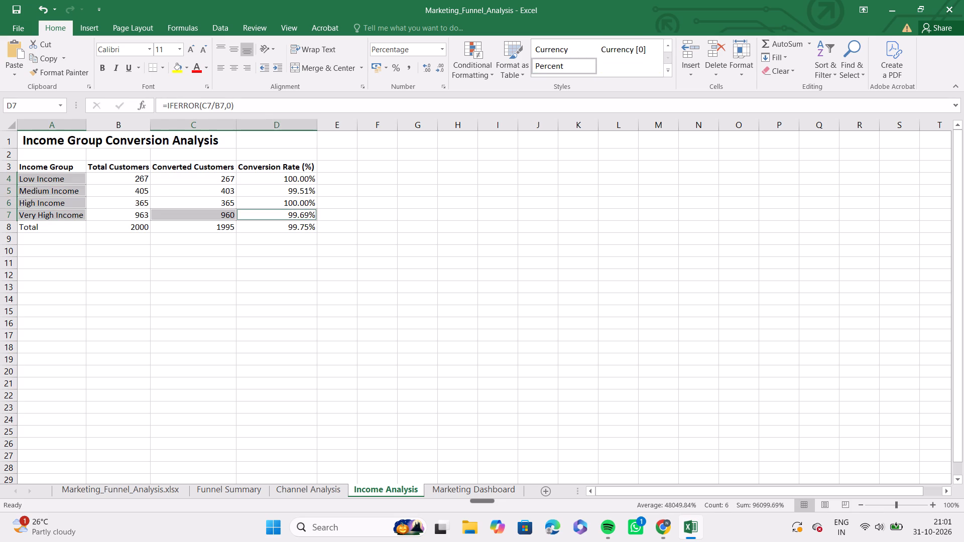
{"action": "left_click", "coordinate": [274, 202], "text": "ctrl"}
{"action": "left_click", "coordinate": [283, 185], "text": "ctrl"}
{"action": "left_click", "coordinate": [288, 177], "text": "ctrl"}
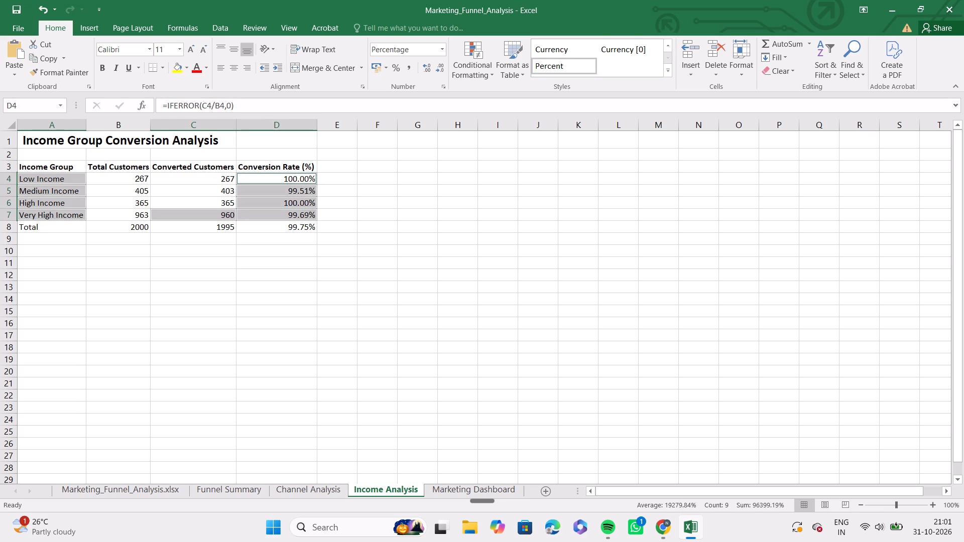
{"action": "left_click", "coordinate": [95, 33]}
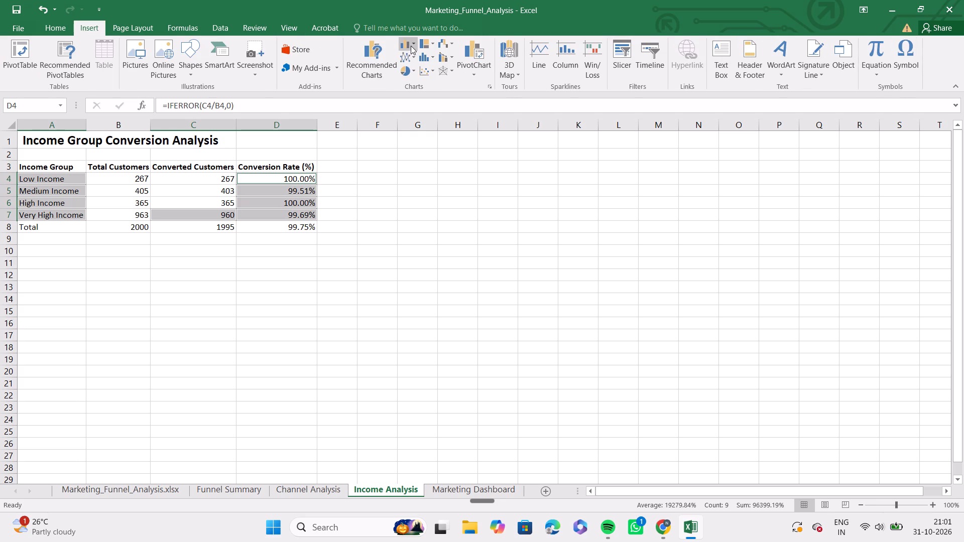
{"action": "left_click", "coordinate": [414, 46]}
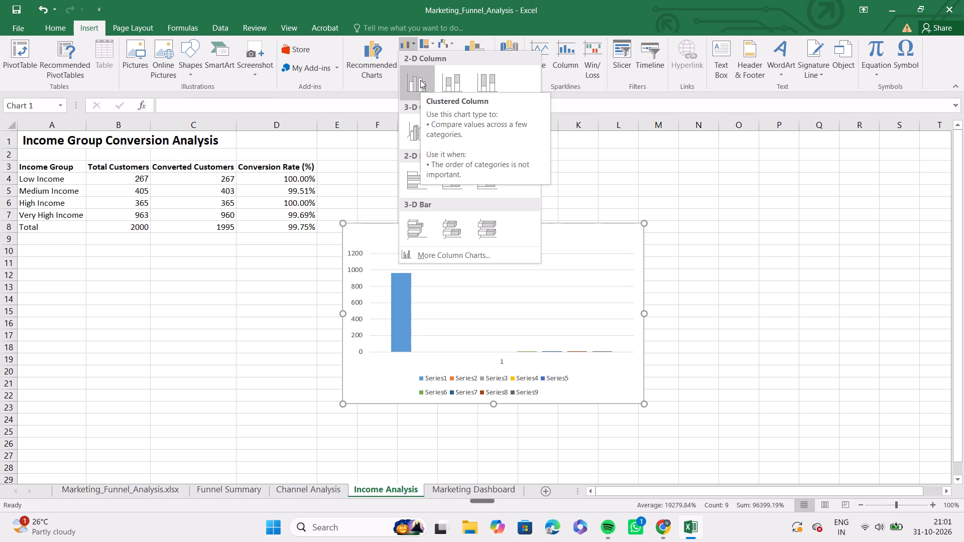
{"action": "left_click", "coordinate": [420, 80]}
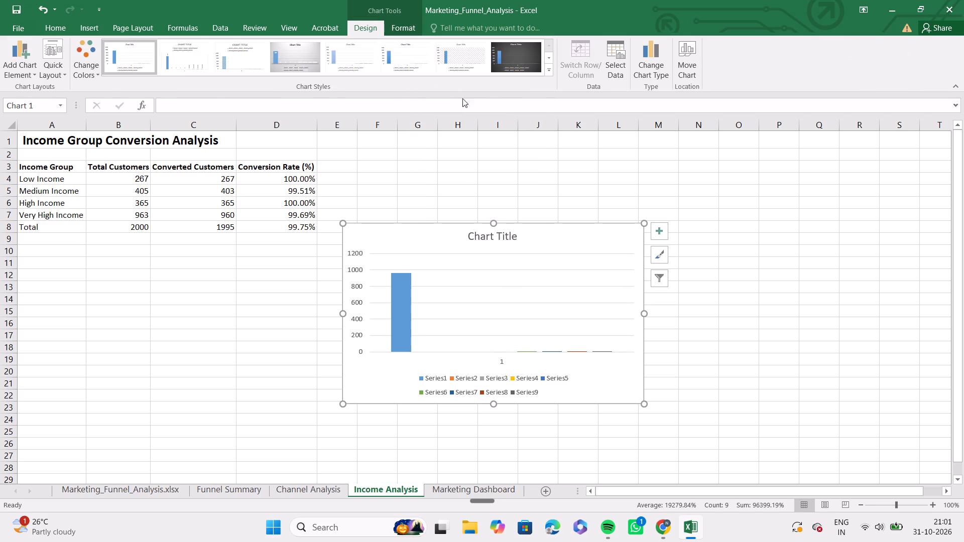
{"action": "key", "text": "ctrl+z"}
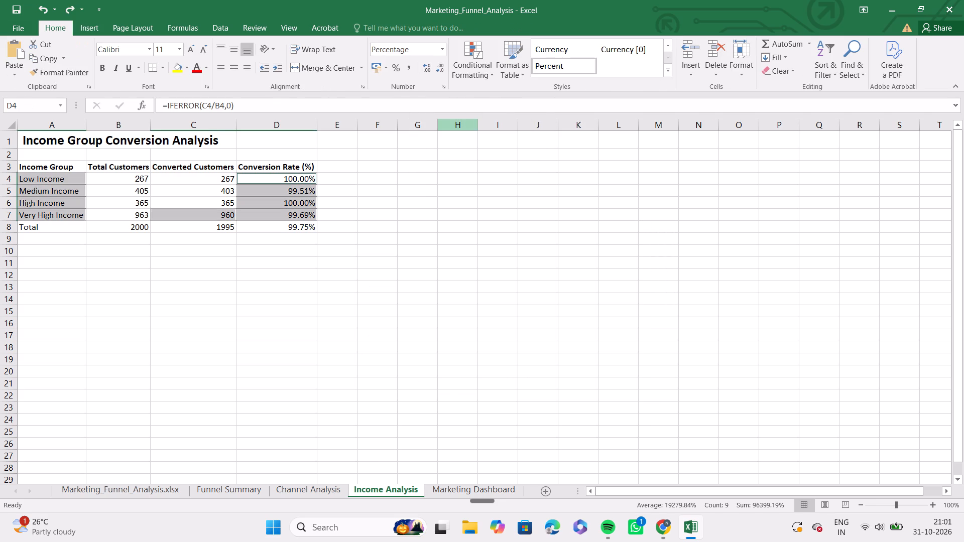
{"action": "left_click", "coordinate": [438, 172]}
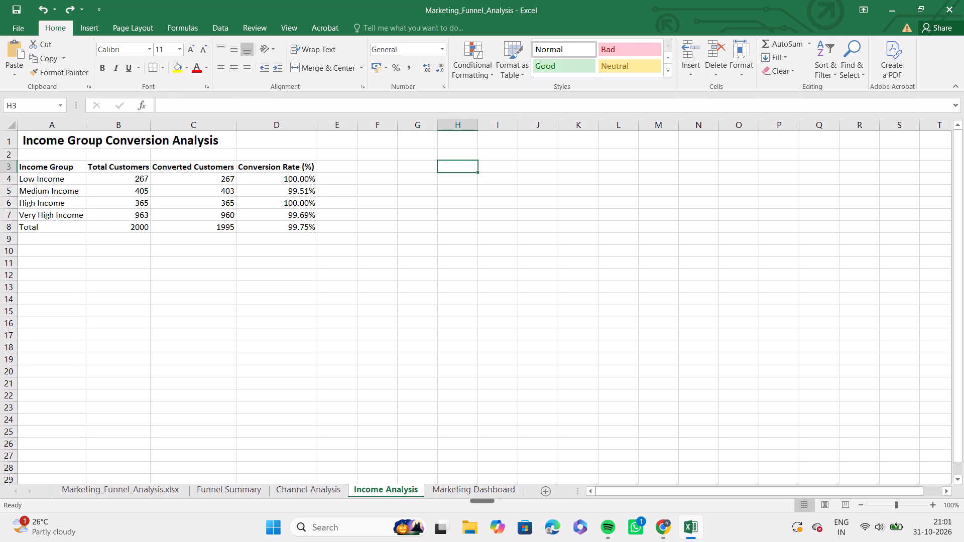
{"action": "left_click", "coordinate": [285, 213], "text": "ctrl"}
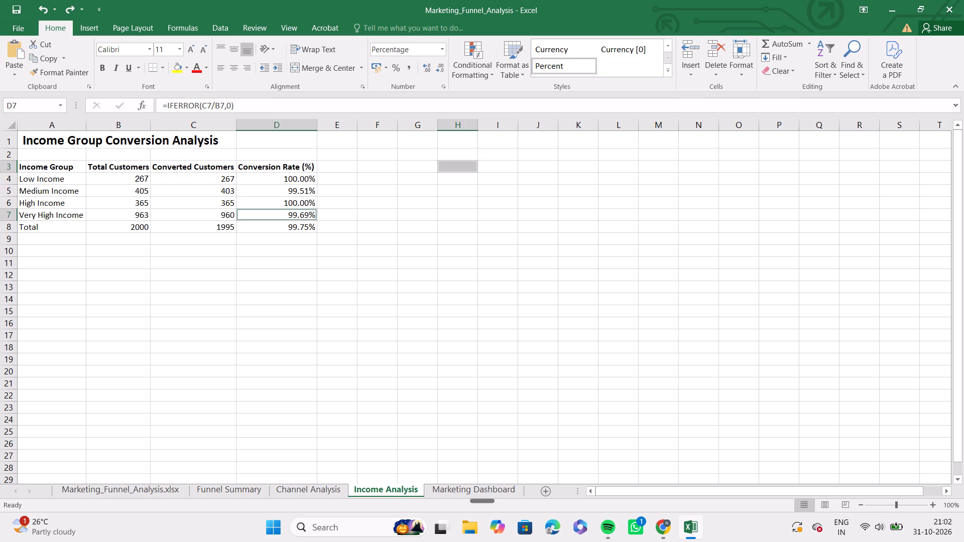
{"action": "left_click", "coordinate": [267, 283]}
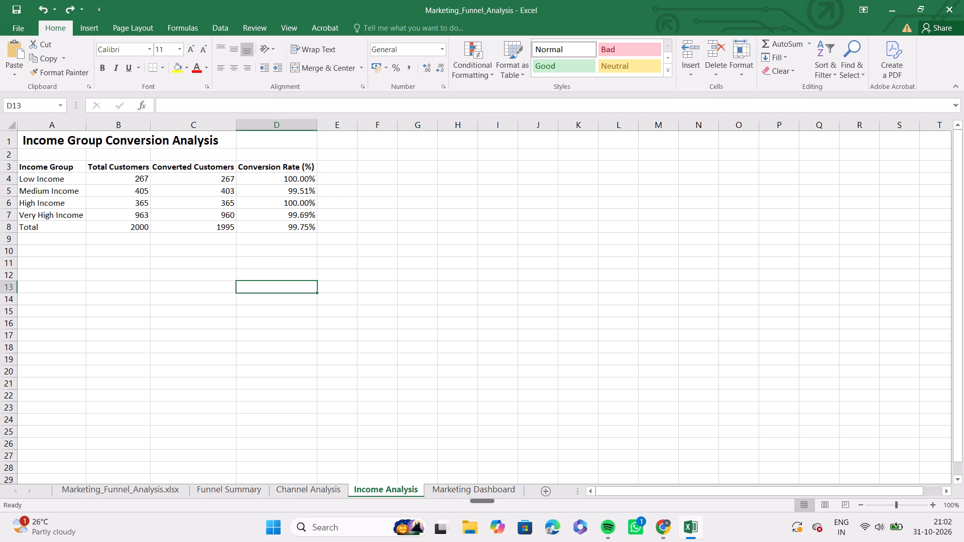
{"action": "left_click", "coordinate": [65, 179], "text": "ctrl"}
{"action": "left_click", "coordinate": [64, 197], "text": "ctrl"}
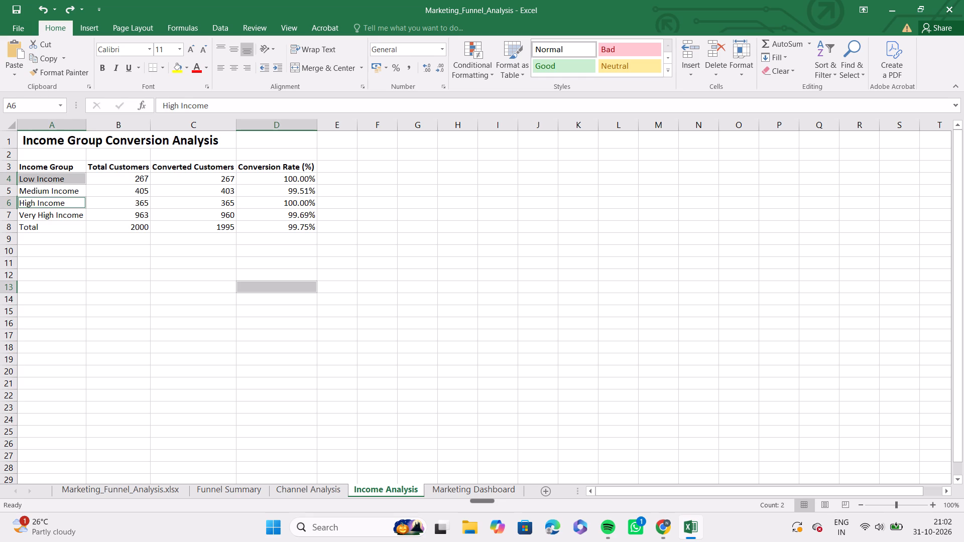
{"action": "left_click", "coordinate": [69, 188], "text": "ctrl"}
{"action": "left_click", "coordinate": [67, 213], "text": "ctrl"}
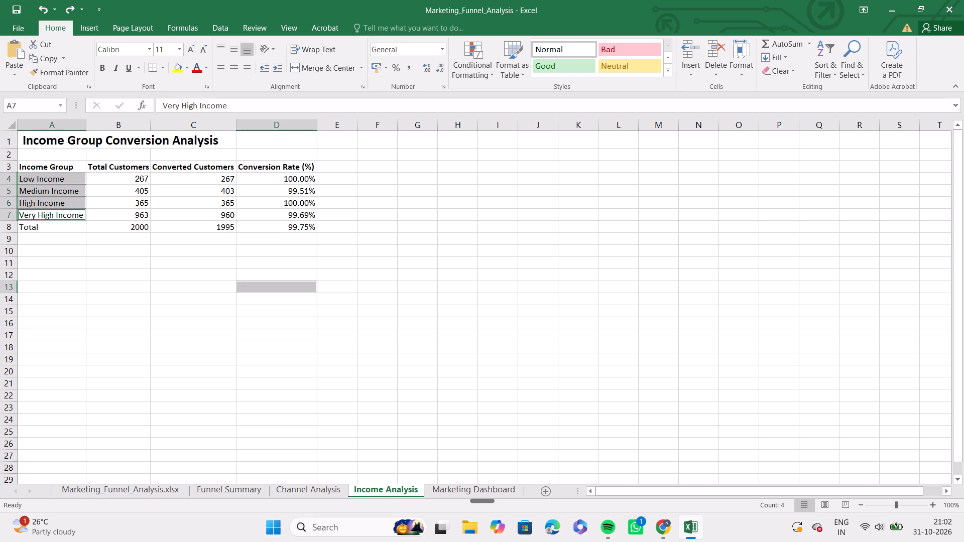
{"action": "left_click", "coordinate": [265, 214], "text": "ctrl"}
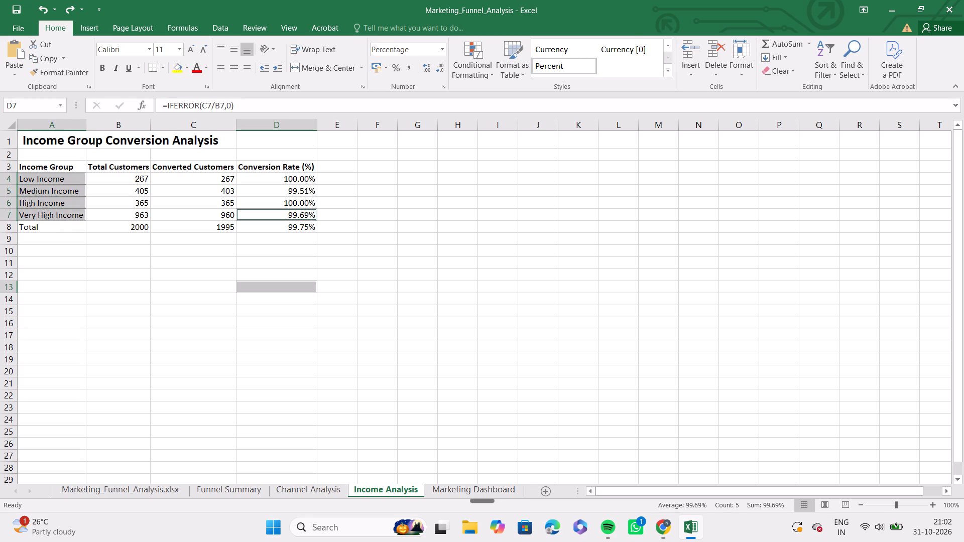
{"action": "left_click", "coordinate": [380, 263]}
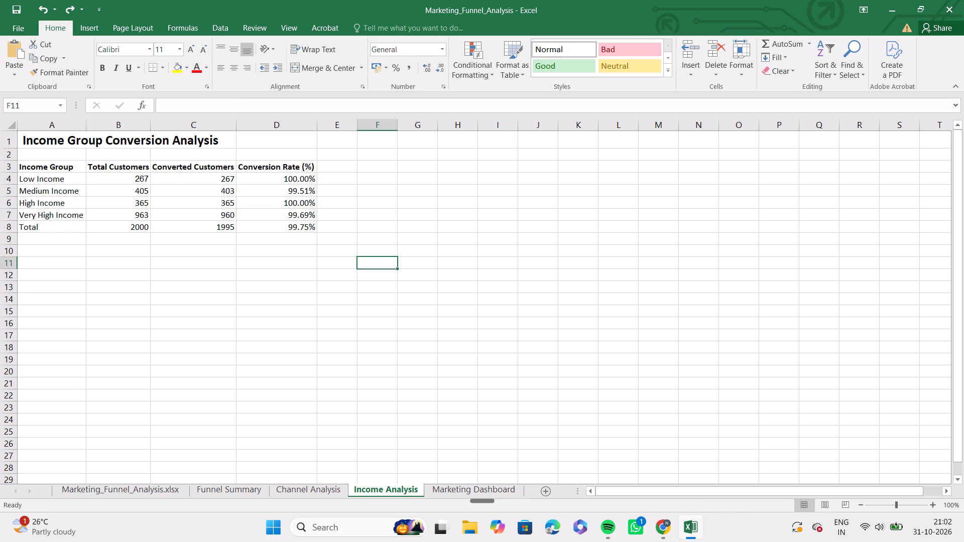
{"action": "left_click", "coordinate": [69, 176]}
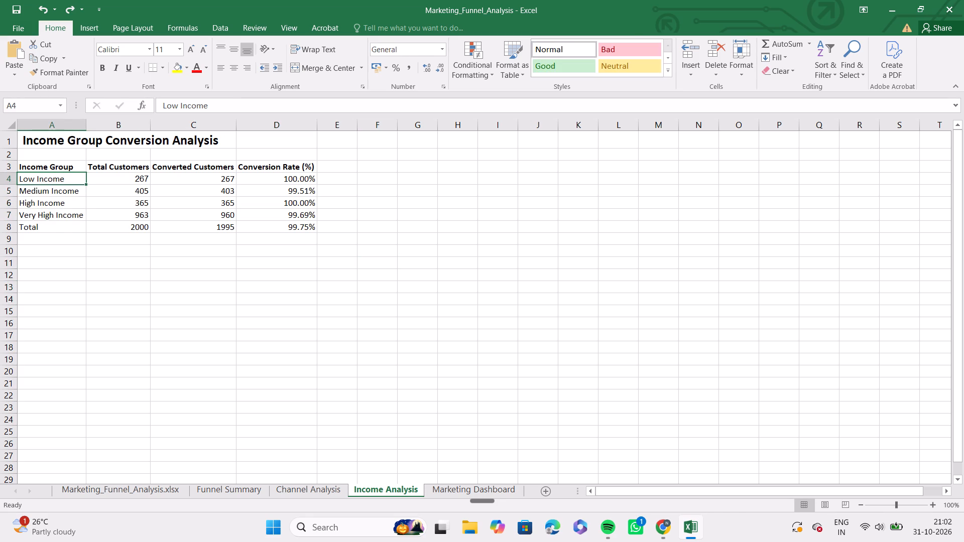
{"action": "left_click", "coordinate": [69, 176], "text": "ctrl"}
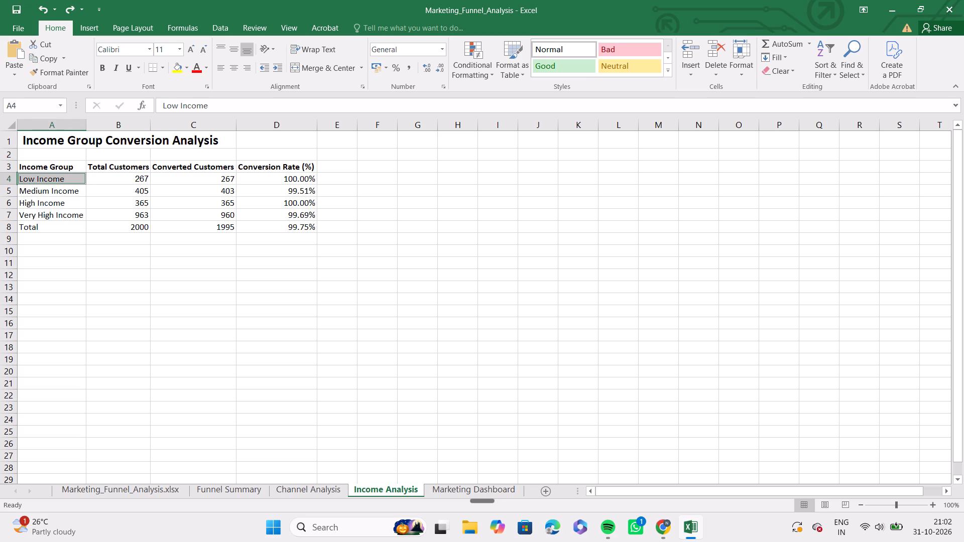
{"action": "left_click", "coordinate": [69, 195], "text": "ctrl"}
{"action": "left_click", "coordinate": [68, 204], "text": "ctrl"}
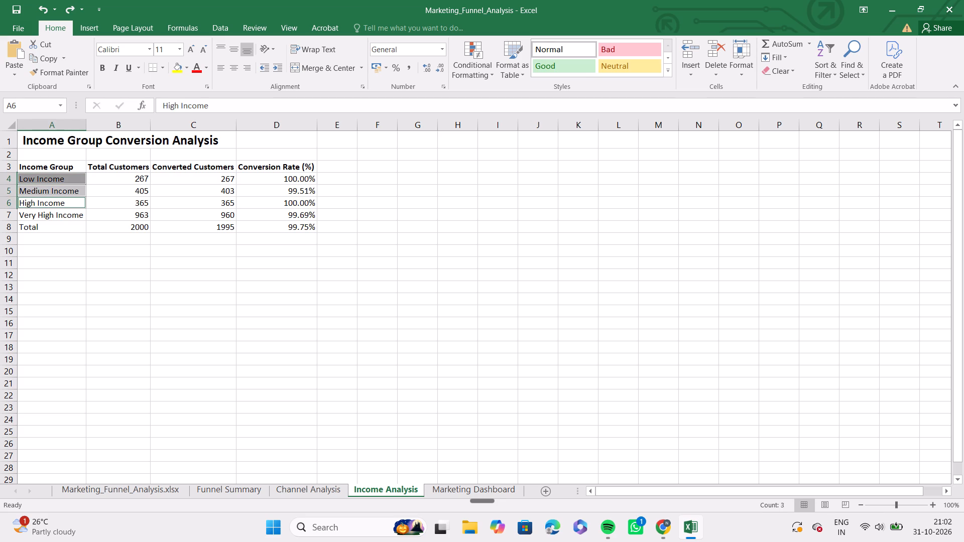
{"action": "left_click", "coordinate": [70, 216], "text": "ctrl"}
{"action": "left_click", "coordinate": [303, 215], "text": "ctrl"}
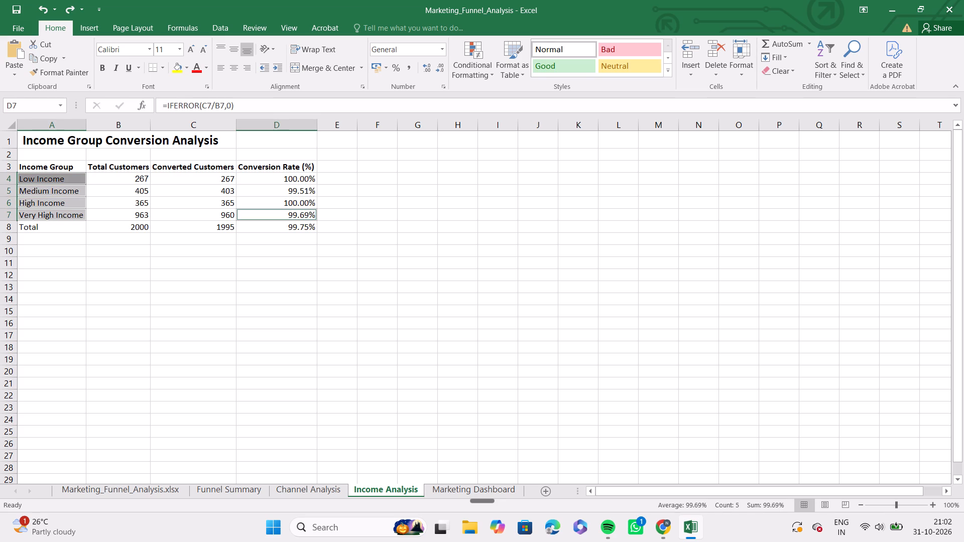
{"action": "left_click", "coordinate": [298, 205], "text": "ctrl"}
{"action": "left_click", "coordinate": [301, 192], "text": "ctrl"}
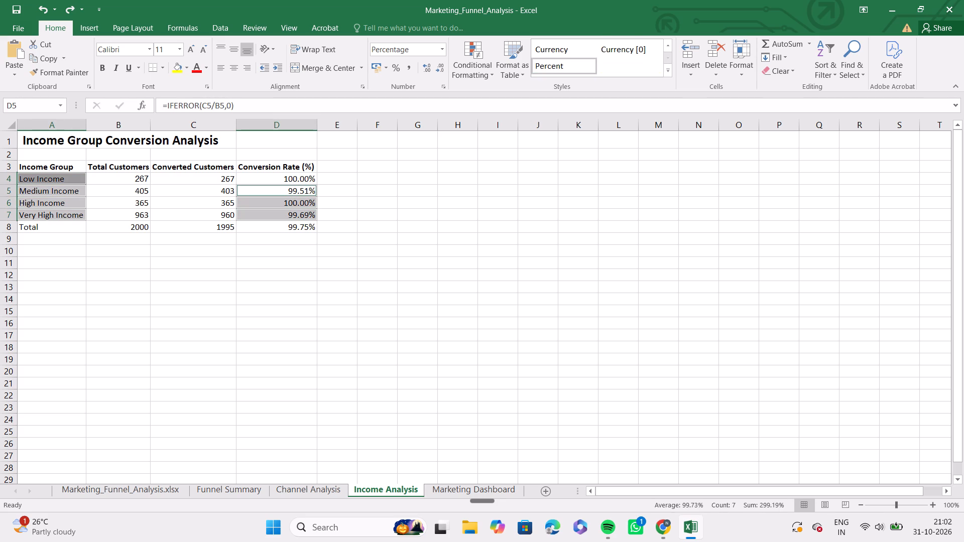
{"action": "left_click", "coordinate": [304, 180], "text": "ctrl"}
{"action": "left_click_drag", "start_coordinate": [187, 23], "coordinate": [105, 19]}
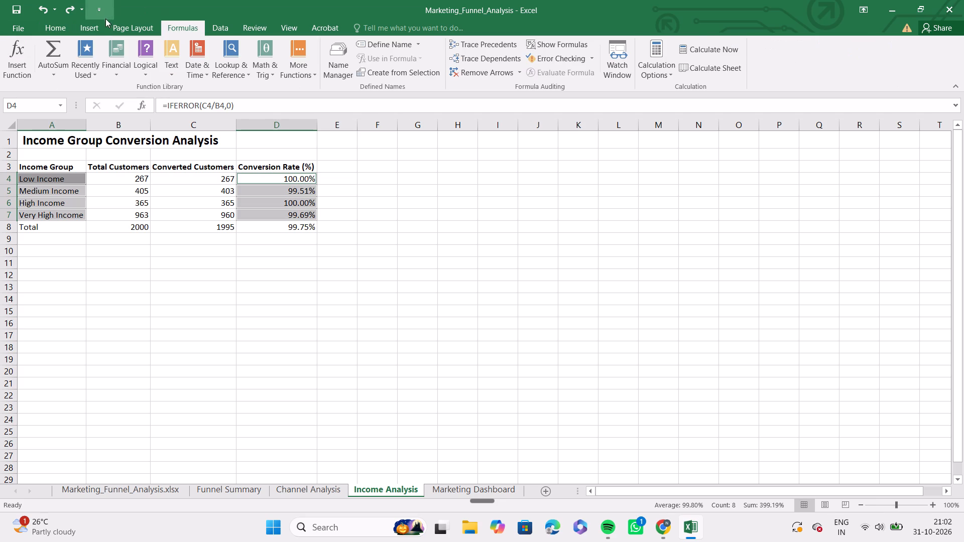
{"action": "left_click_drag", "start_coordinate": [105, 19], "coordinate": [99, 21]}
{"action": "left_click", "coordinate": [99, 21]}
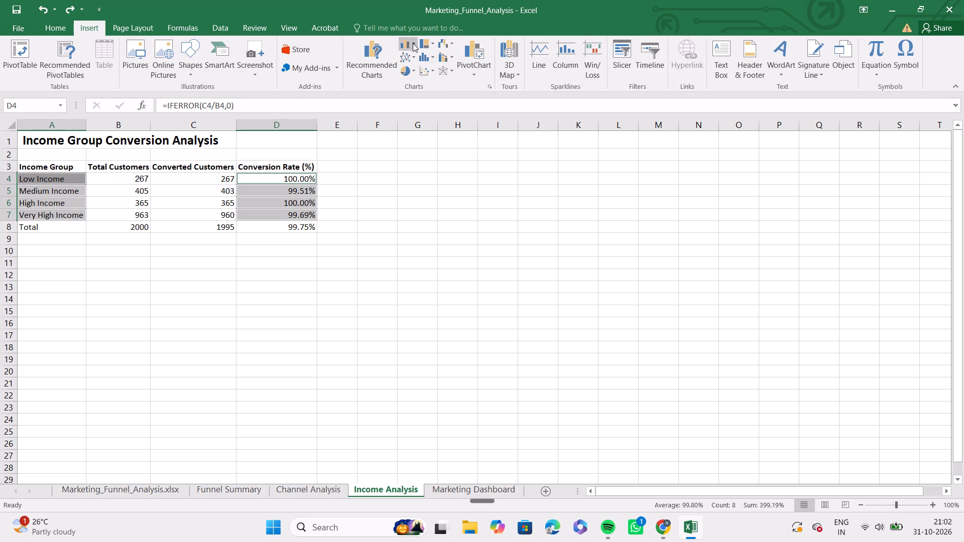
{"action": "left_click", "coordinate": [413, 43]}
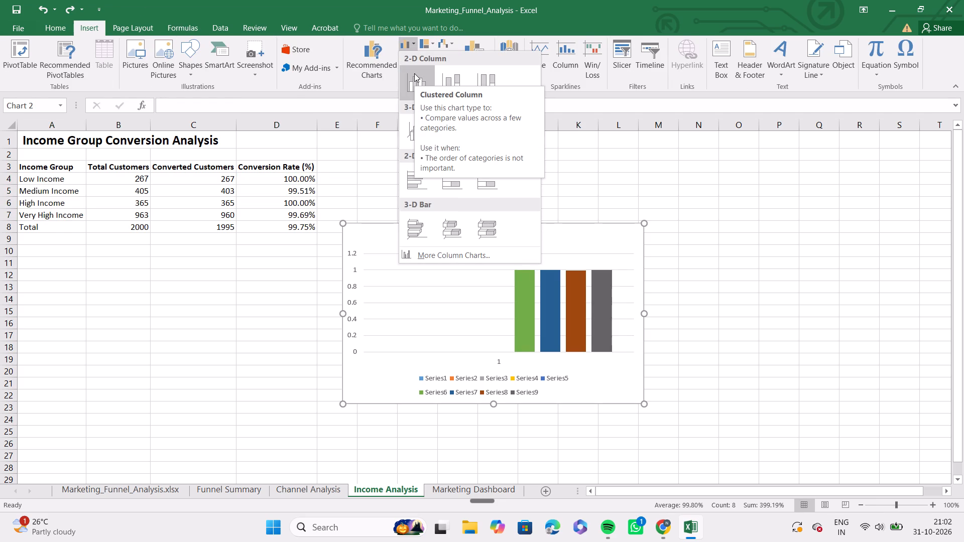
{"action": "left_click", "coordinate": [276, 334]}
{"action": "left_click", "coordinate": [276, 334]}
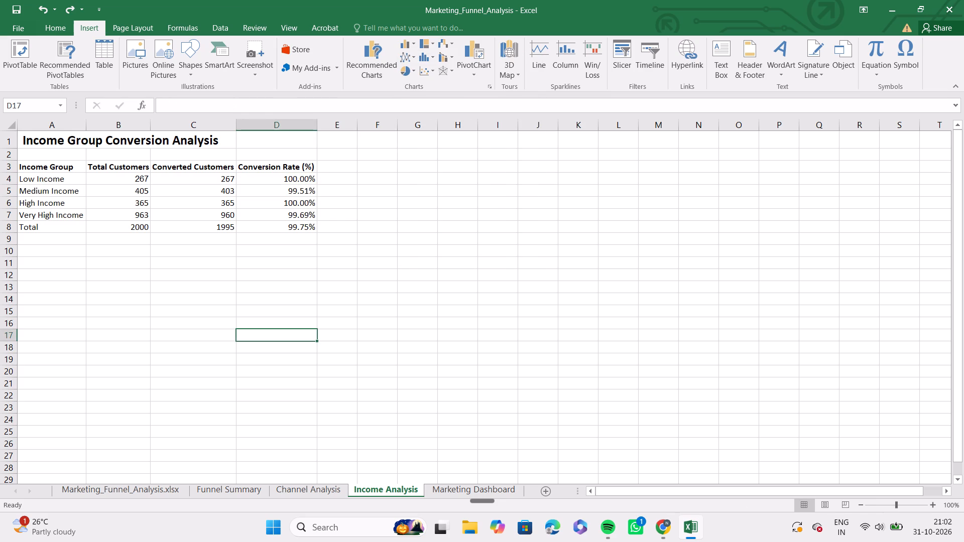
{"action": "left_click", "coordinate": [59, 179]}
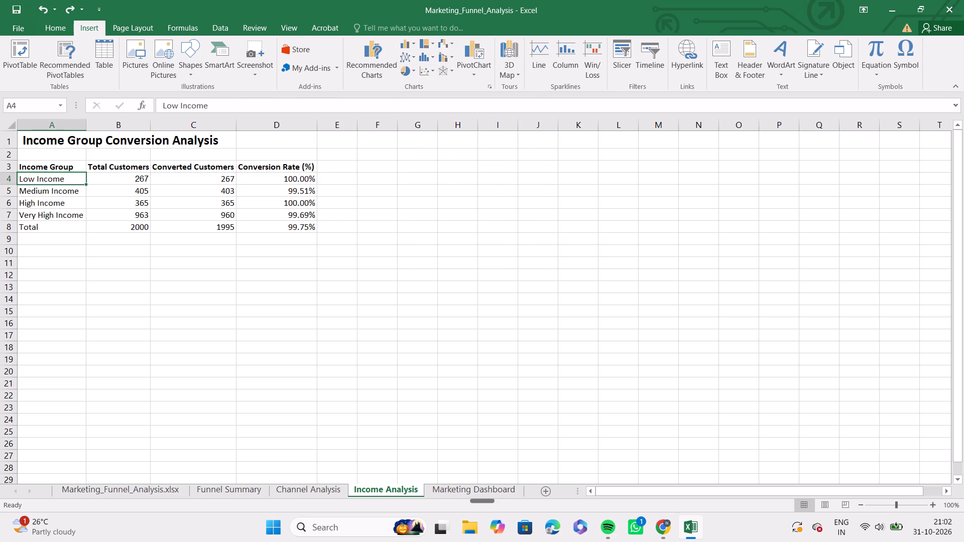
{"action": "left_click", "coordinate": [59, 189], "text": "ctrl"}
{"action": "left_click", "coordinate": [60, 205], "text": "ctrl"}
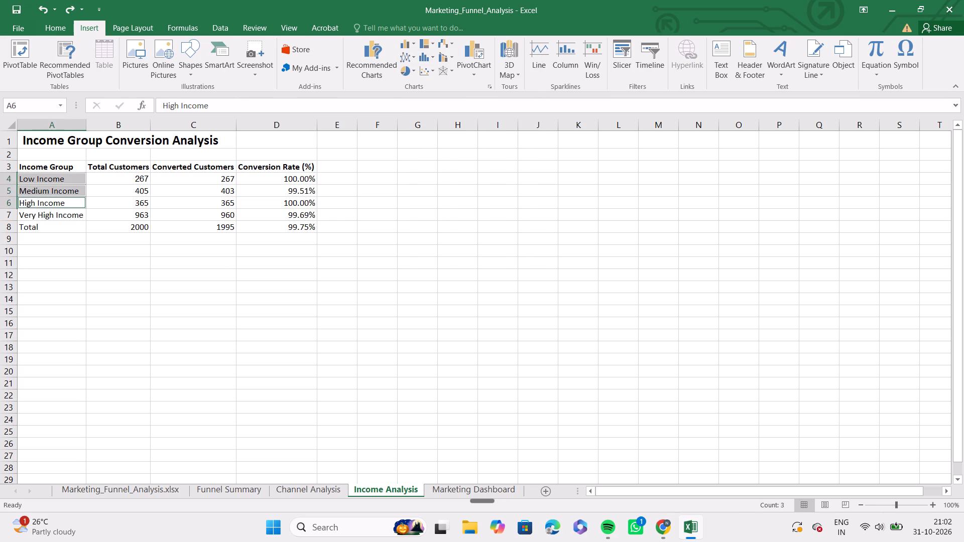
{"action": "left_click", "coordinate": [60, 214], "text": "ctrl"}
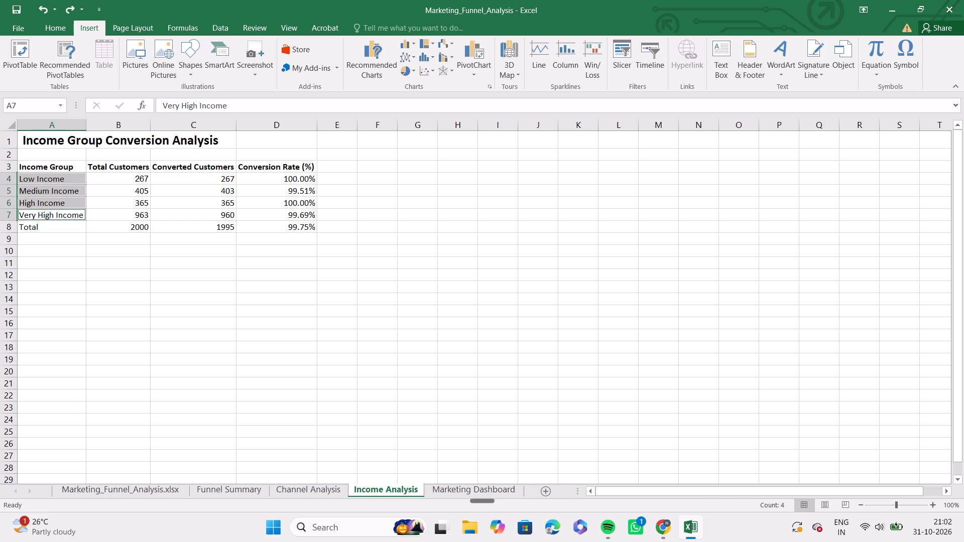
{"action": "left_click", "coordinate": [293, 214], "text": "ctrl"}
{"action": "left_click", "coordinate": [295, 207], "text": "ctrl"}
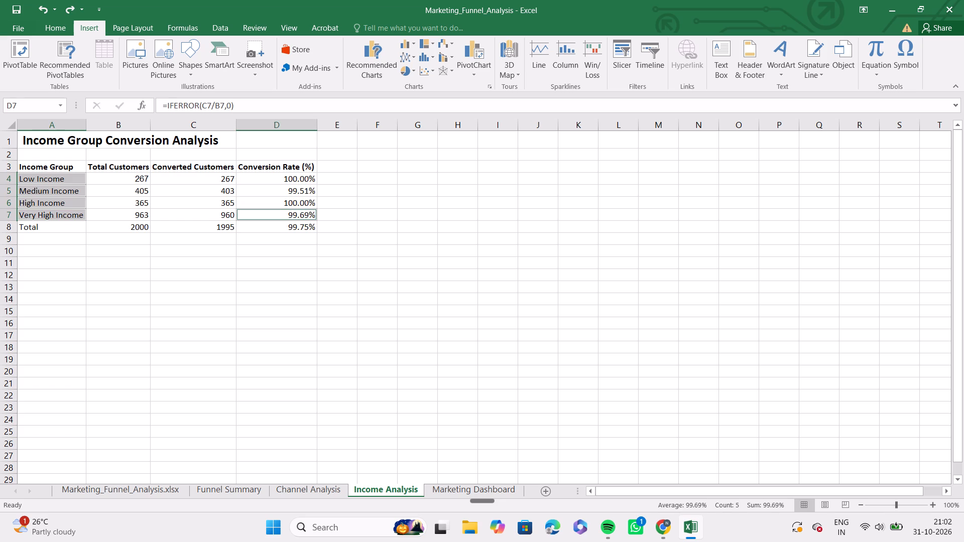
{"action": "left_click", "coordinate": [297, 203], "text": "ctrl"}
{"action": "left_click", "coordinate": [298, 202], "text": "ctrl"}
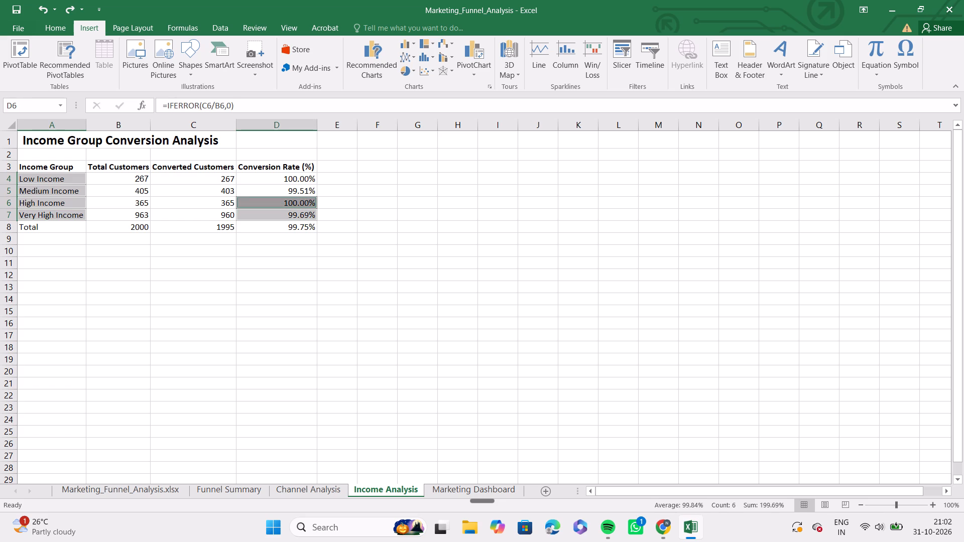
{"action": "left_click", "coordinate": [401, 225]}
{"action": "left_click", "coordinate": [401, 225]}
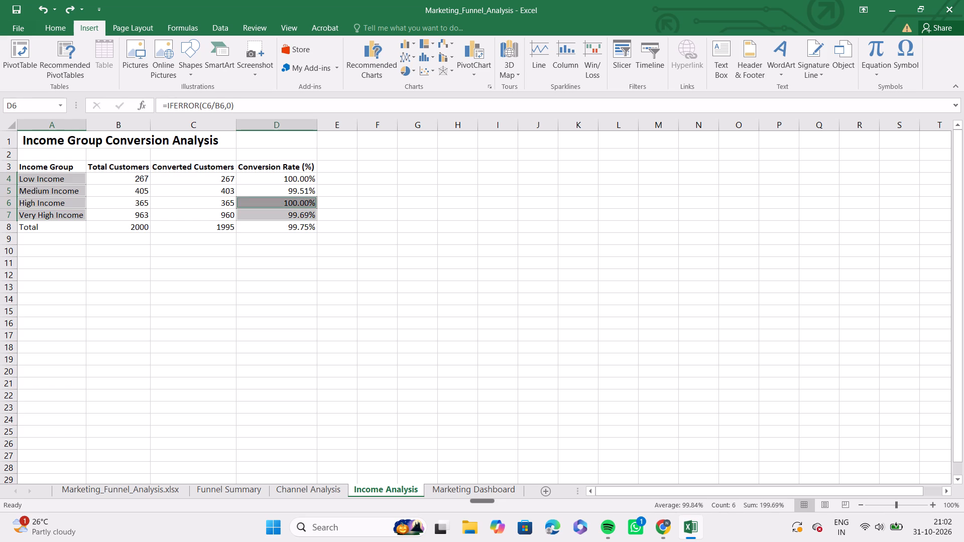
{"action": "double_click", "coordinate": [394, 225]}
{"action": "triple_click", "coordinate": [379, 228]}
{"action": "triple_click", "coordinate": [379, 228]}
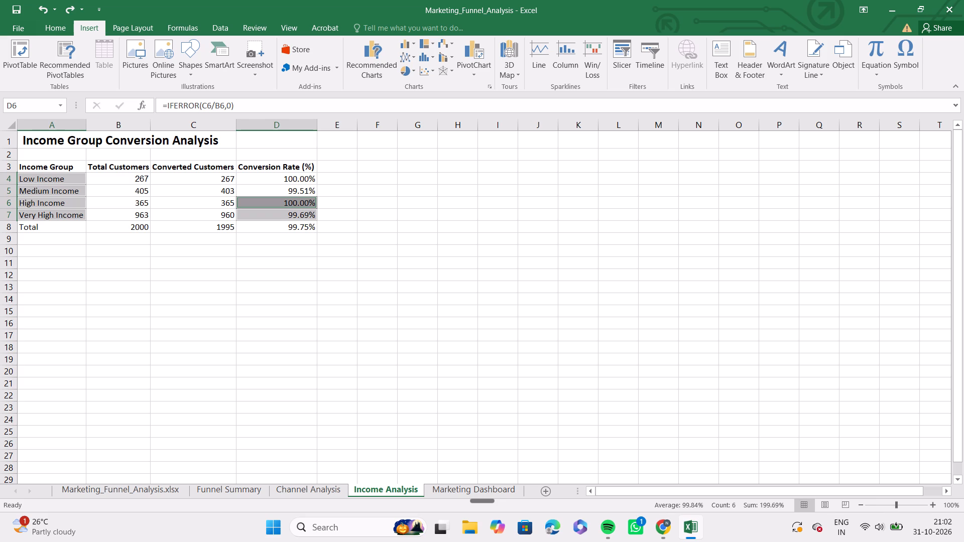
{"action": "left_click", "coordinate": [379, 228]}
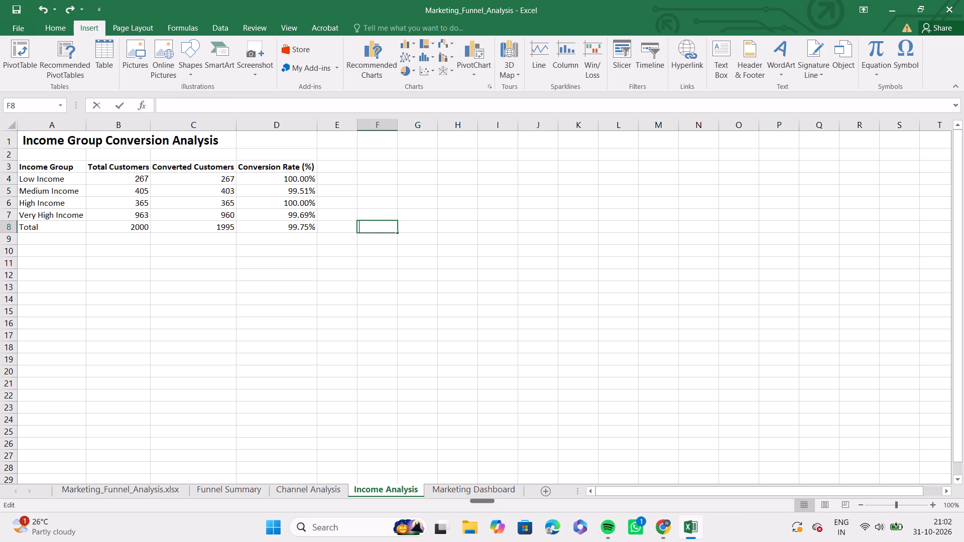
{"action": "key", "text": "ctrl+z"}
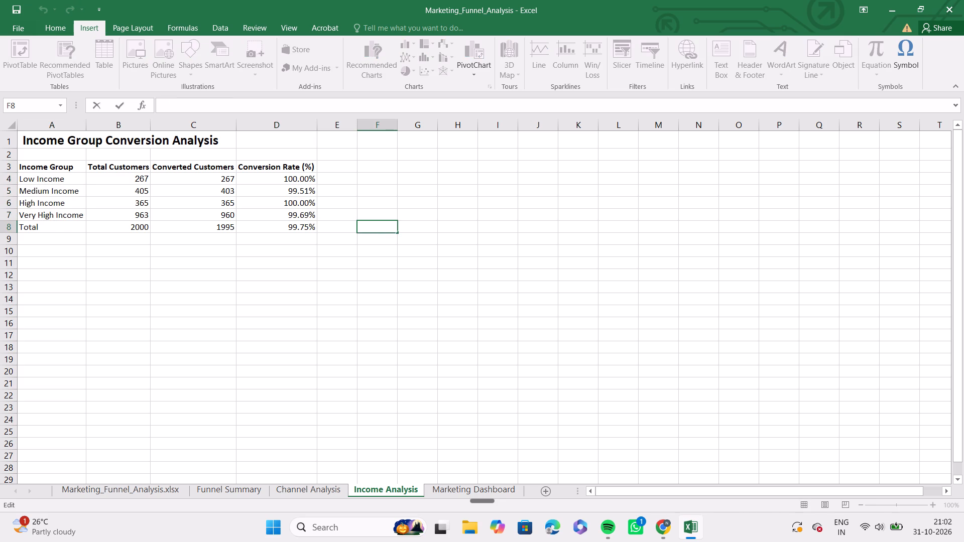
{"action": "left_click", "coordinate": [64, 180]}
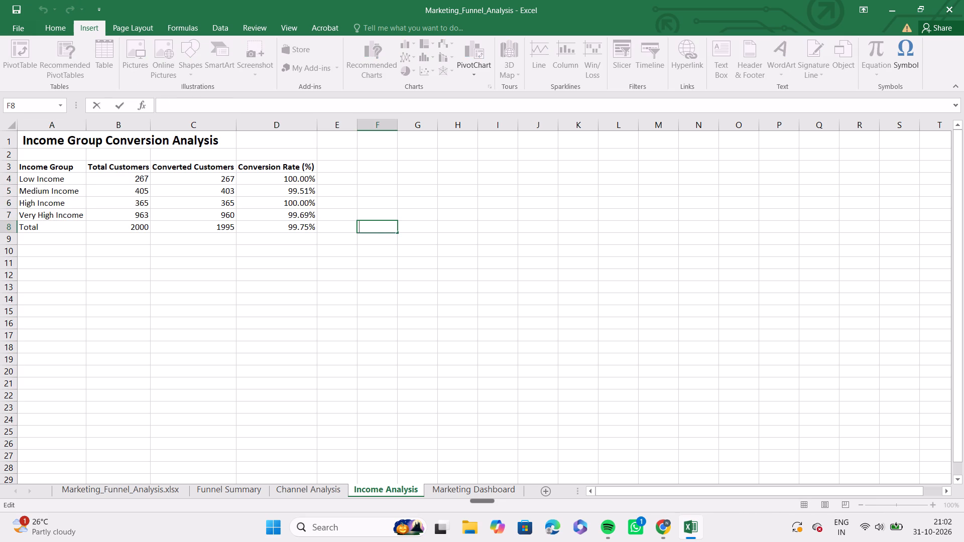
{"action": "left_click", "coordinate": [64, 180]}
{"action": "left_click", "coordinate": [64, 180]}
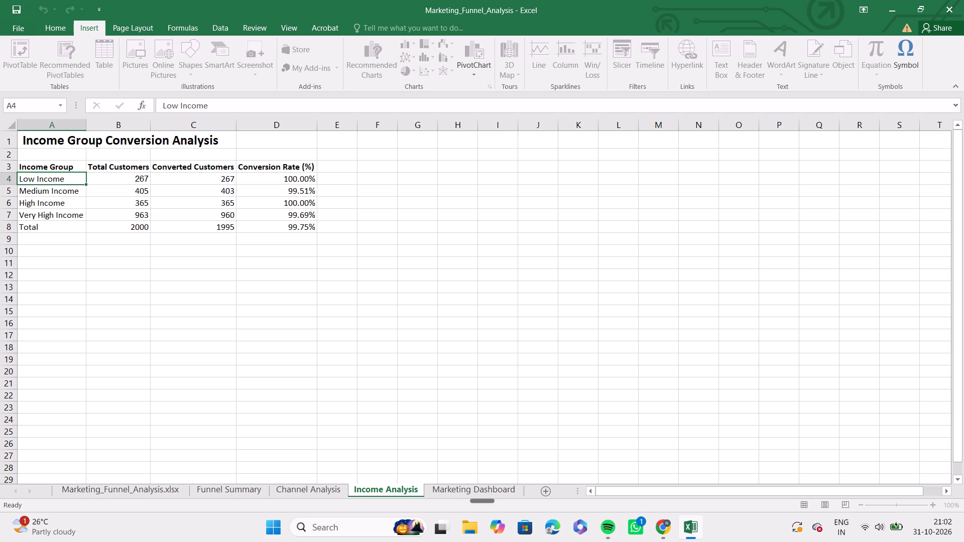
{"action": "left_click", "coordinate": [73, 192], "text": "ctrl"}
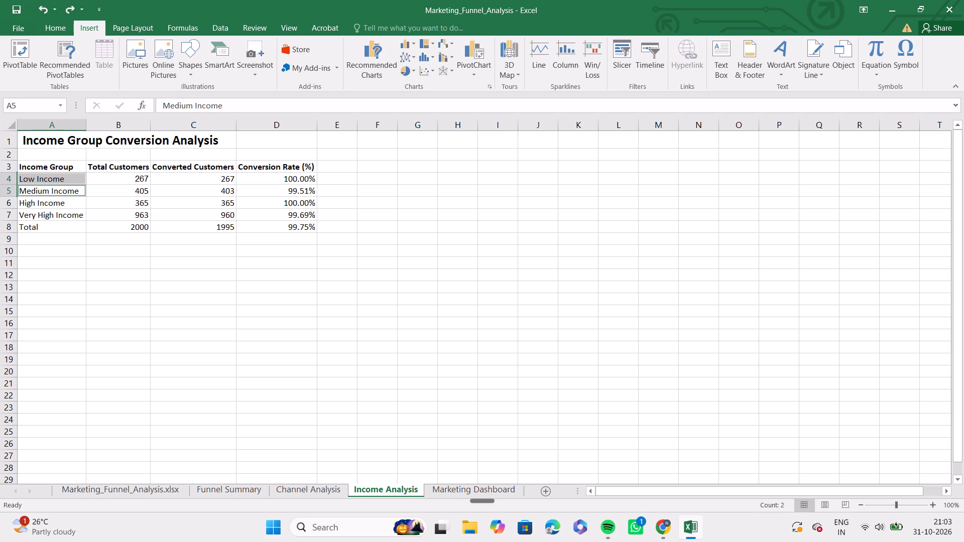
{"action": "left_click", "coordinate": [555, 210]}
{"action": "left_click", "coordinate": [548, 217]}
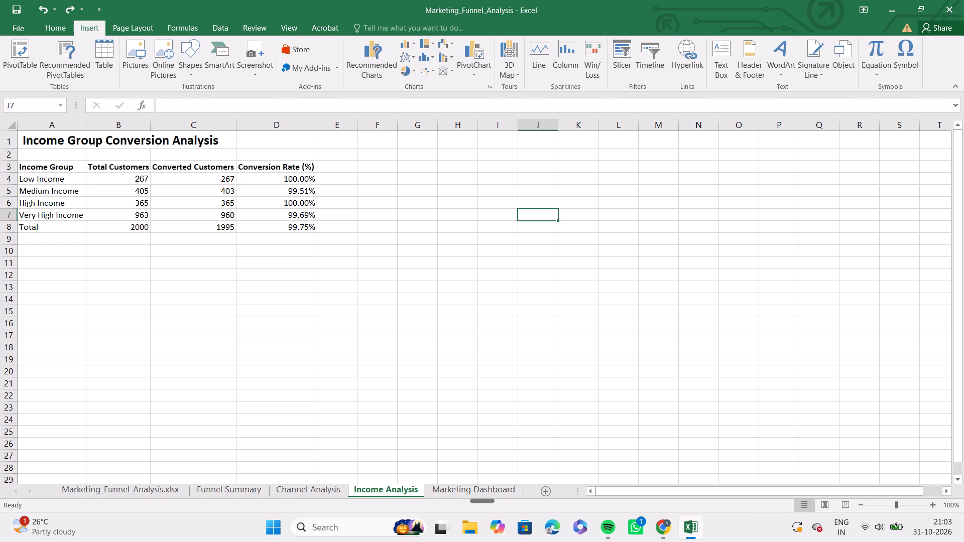
Insert a 2-D clustered column chart from the income group names in A4:A7 and conversion rates in D4:D7.
{"action": "left_click", "coordinate": [63, 180]}
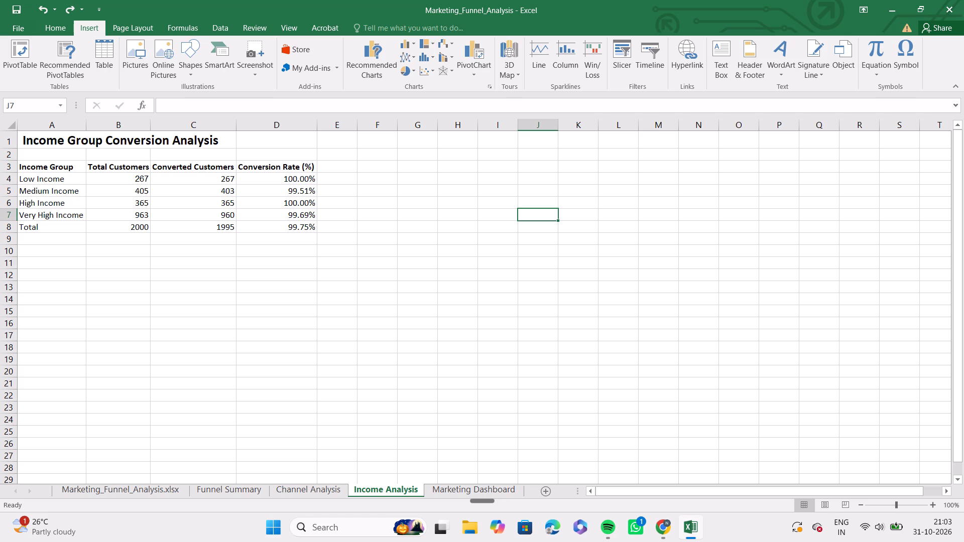
{"action": "left_click", "coordinate": [63, 188], "text": "ctrl"}
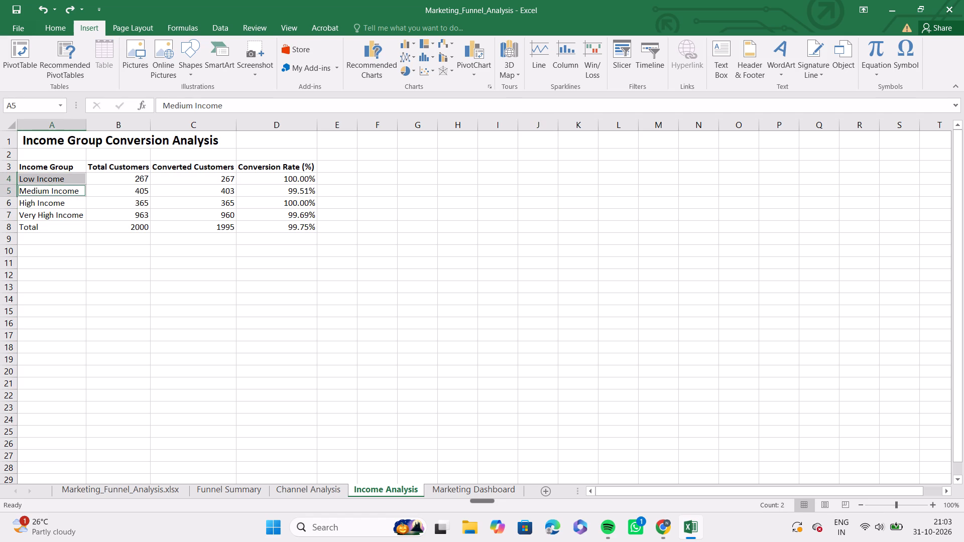
{"action": "left_click", "coordinate": [61, 205], "text": "ctrl"}
{"action": "left_click", "coordinate": [61, 217], "text": "ctrl"}
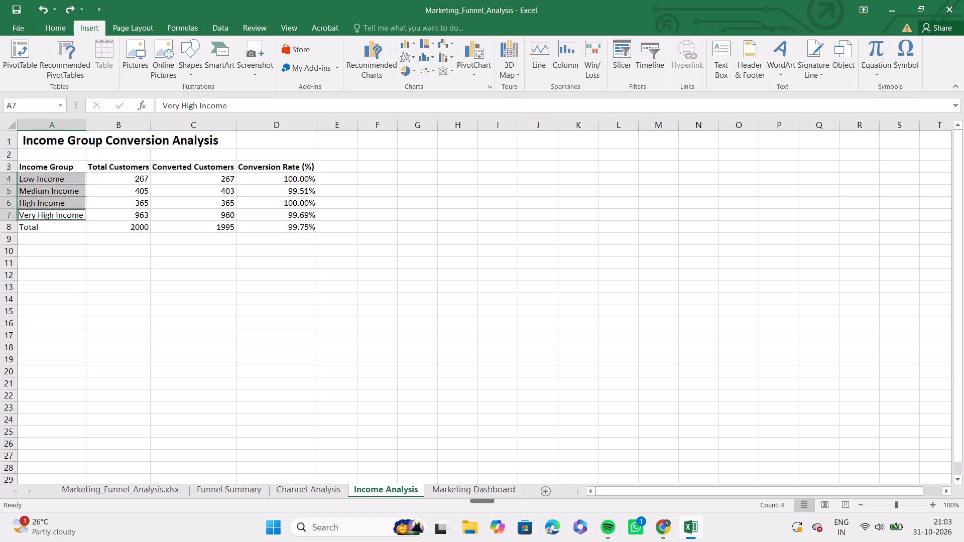
{"action": "left_click", "coordinate": [302, 180], "text": "ctrl"}
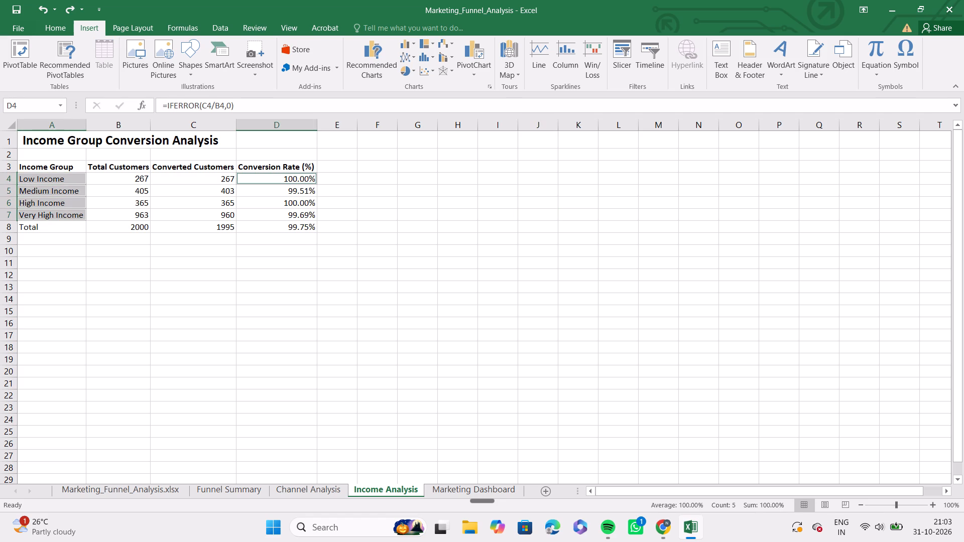
{"action": "left_click", "coordinate": [299, 194], "text": "ctrl"}
{"action": "left_click", "coordinate": [298, 201], "text": "ctrl"}
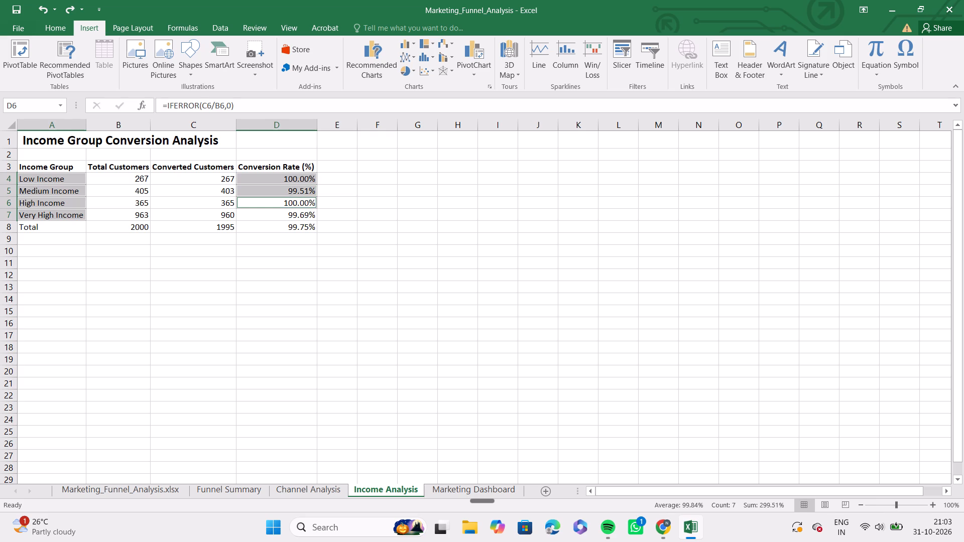
{"action": "left_click", "coordinate": [297, 214], "text": "ctrl"}
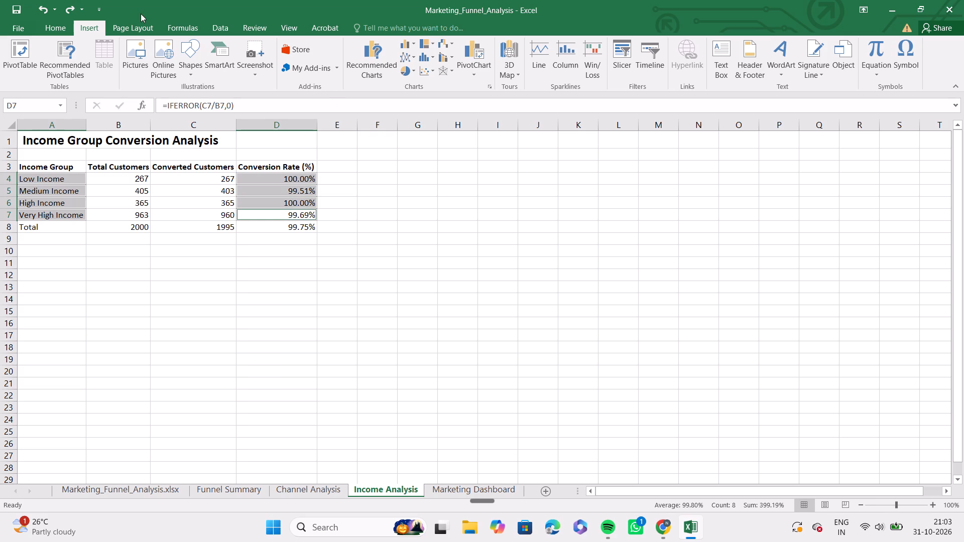
{"action": "left_click", "coordinate": [413, 42]}
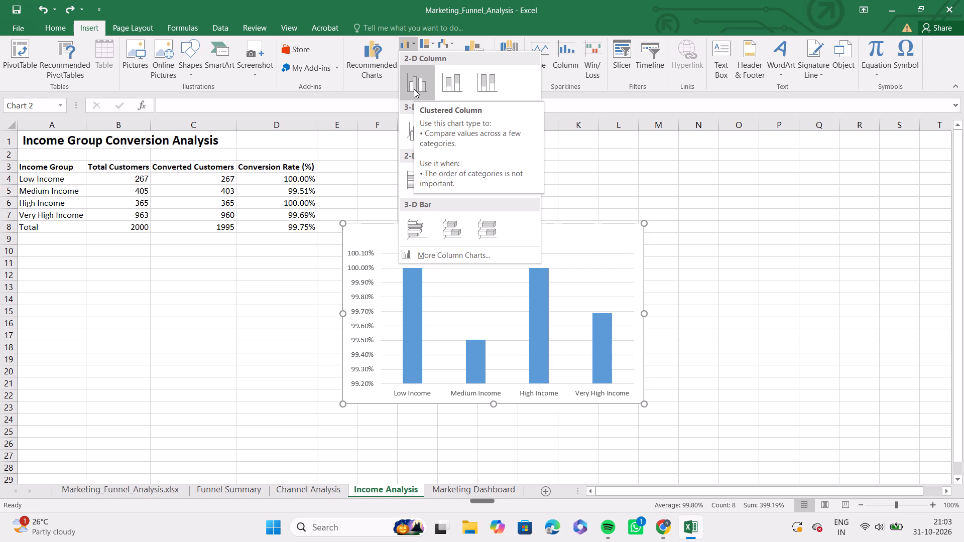
{"action": "left_click", "coordinate": [414, 89]}
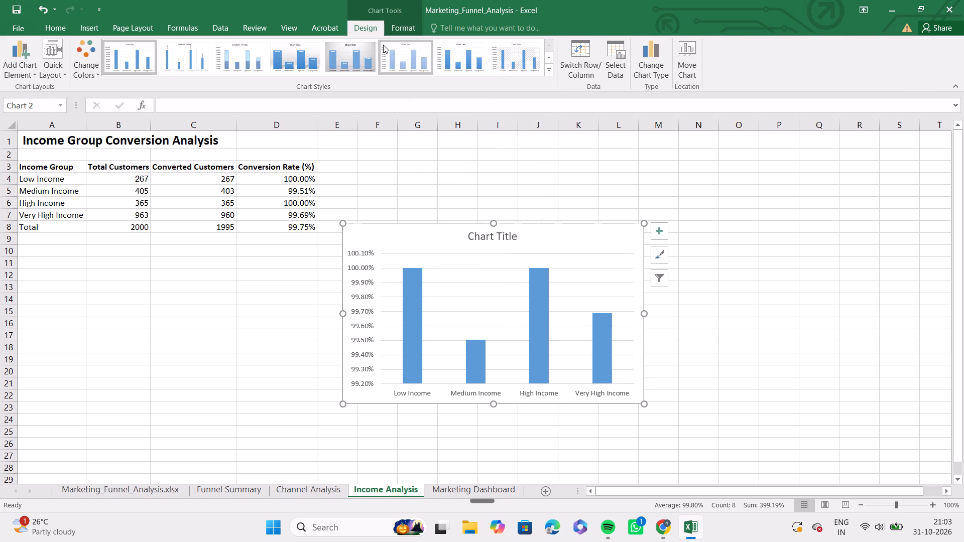
Apply the dark grey gradient chart style with blue columns to the income group chart.
{"action": "left_click", "coordinate": [549, 55]}
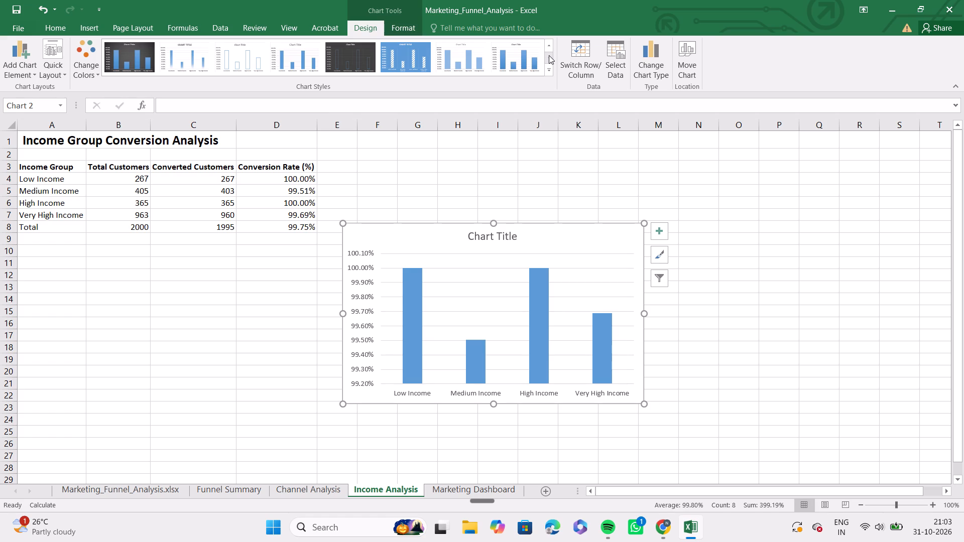
{"action": "left_click", "coordinate": [549, 55]}
{"action": "left_click", "coordinate": [549, 70]}
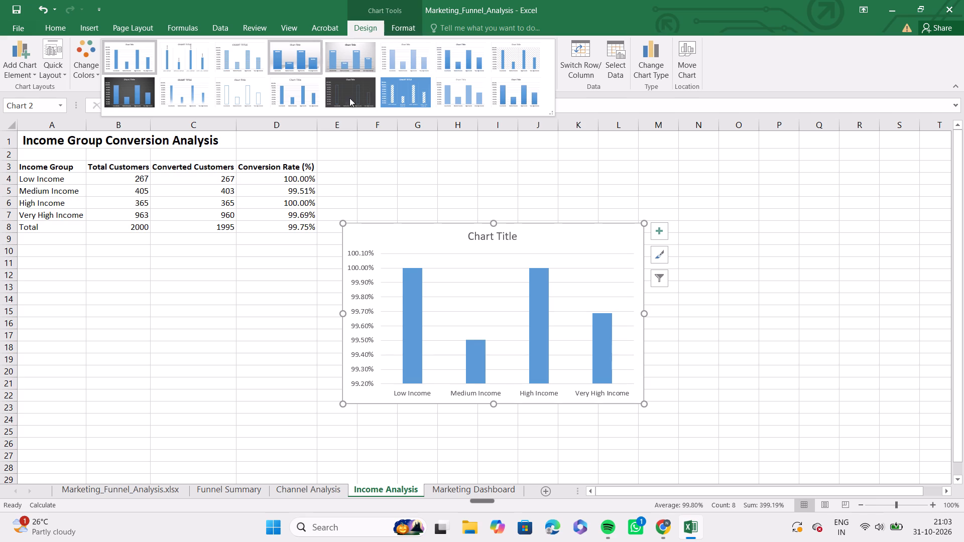
{"action": "left_click", "coordinate": [131, 95]}
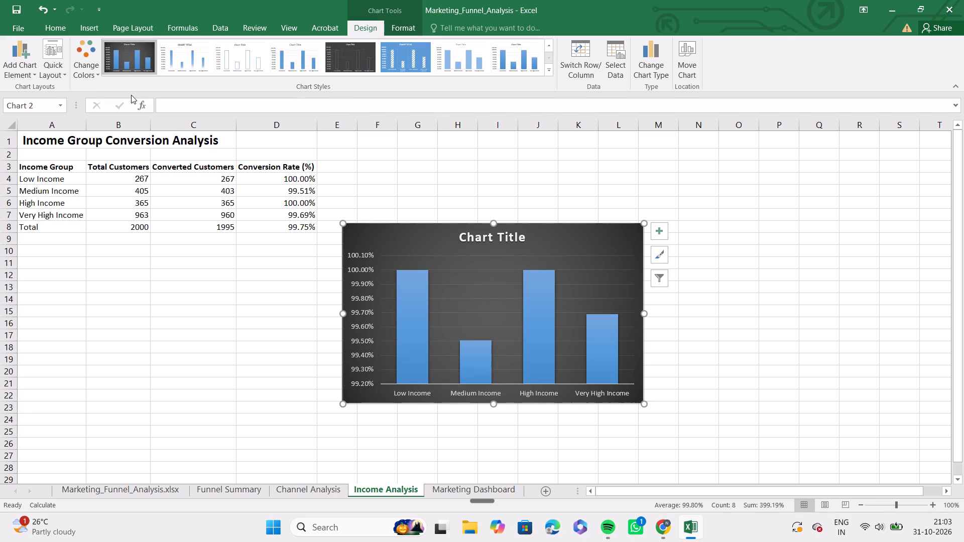
{"action": "left_click", "coordinate": [496, 281]}
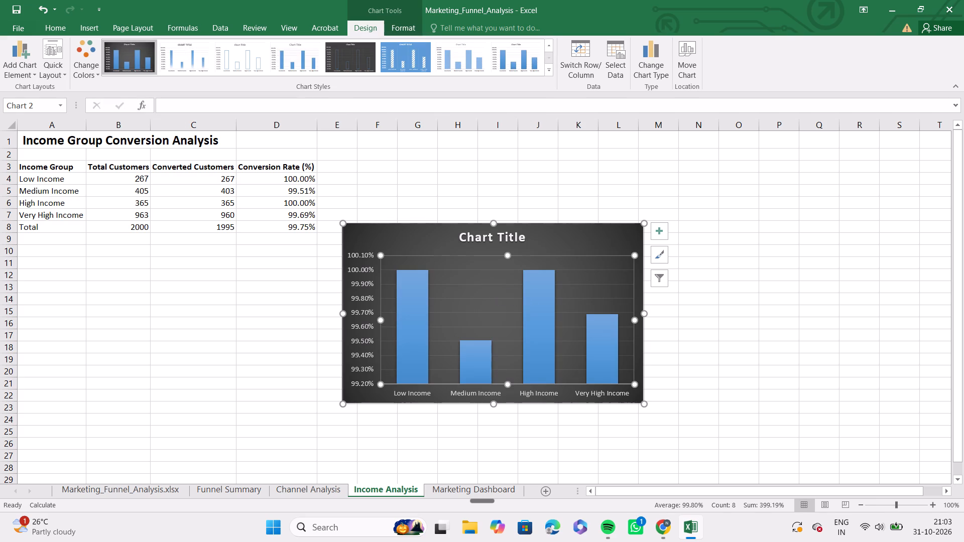
Find the Step 4 chart title in ChatGPT's instructions in Chrome and copy "Conversion Rate by Income Group".
{"action": "left_click", "coordinate": [508, 240]}
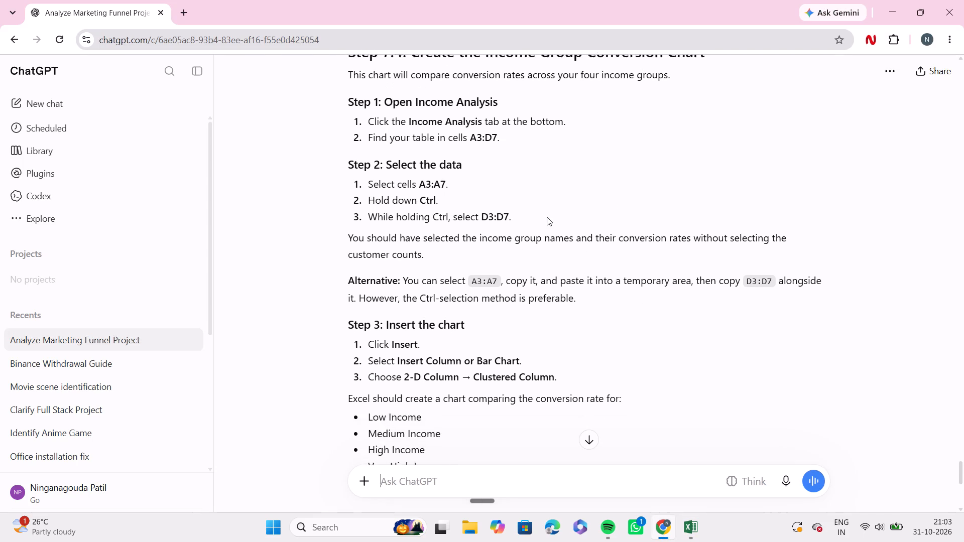
{"action": "scroll", "coordinate": [547, 217], "scroll_direction": "down", "scroll_amount": 1}
{"action": "scroll", "coordinate": [516, 267], "scroll_direction": "down", "scroll_amount": 1}
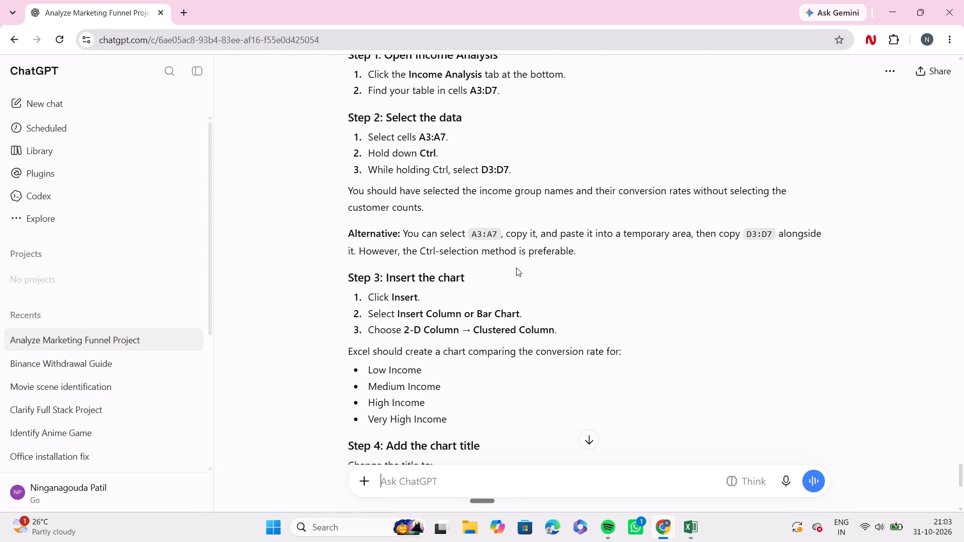
{"action": "scroll", "coordinate": [516, 267], "scroll_direction": "down", "scroll_amount": 3}
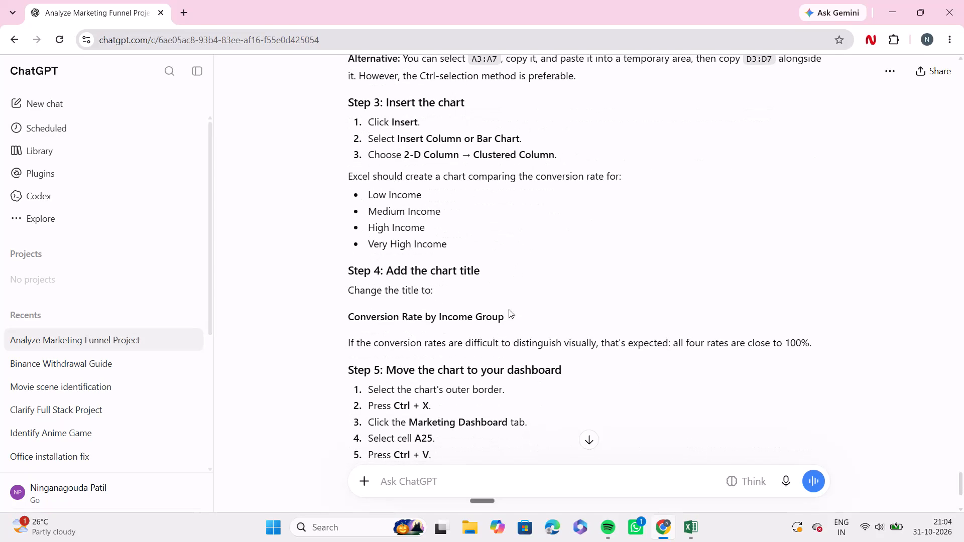
{"action": "left_click", "coordinate": [508, 315]}
{"action": "left_click_drag", "start_coordinate": [508, 315], "coordinate": [371, 313]}
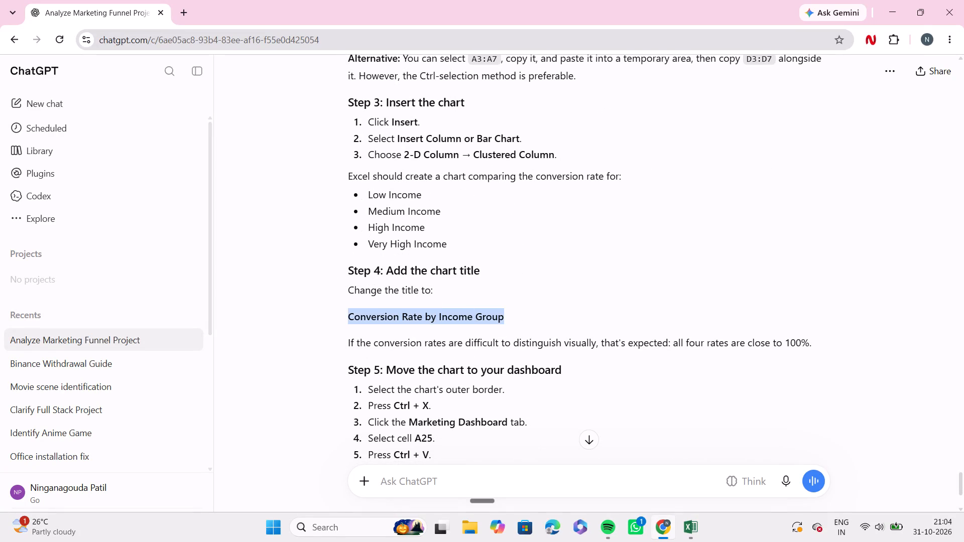
{"action": "left_click_drag", "start_coordinate": [371, 313], "coordinate": [369, 313]}
{"action": "key", "text": "ctrl+c"}
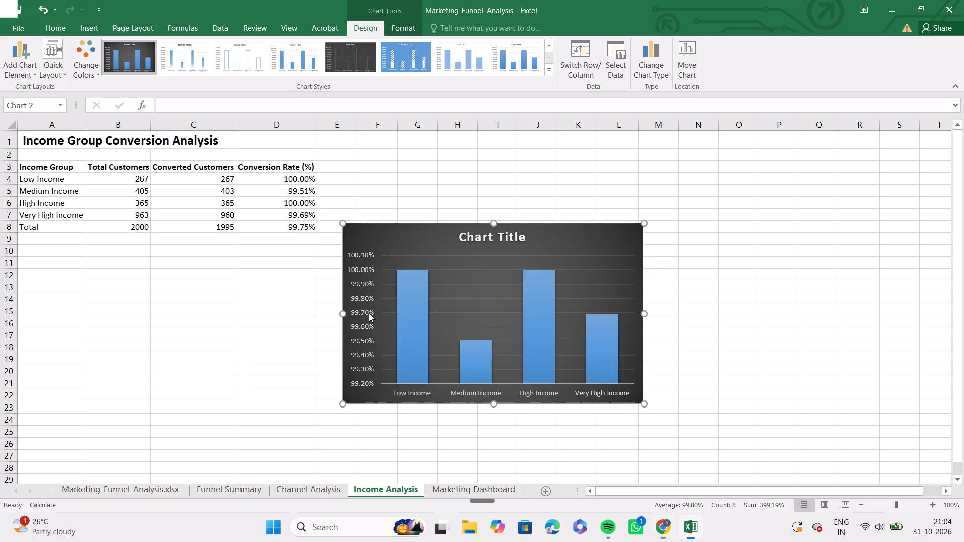
Back in Excel, try to replace the chart's placeholder title with the copied "Conversion Rate by Income Group".
{"action": "left_click", "coordinate": [523, 238]}
{"action": "key", "text": "BackSpace"}
{"action": "key", "text": "BackSpace"}
{"action": "key", "text": "BackSpace"}
{"action": "key", "text": "BackSpace"}
{"action": "key", "text": "BackSpace"}
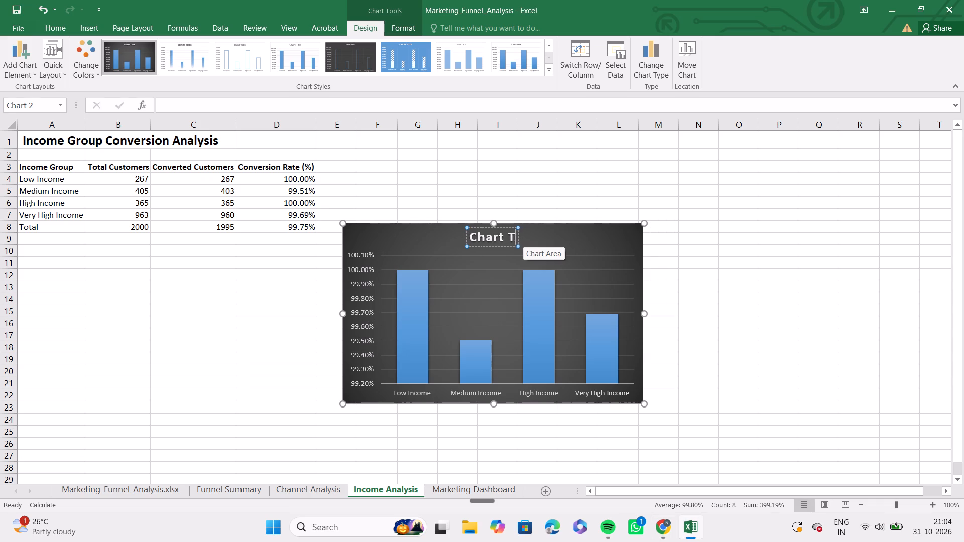
{"action": "key", "text": "BackSpace"}
{"action": "key", "text": "BackSpace"}
{"action": "key", "text": "BackSpace"}
{"action": "key", "text": "BackSpace"}
{"action": "key", "text": "BackSpace"}
{"action": "key", "text": "BackSpace"}
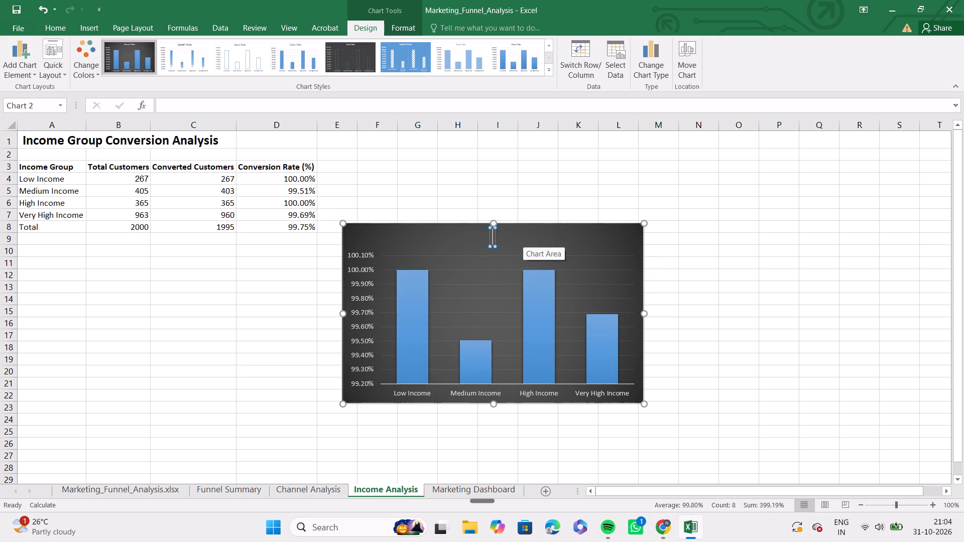
{"action": "key", "text": "ctrl+v"}
{"action": "key", "text": "ctrl+v"}
{"action": "key", "text": "ctrl+v"}
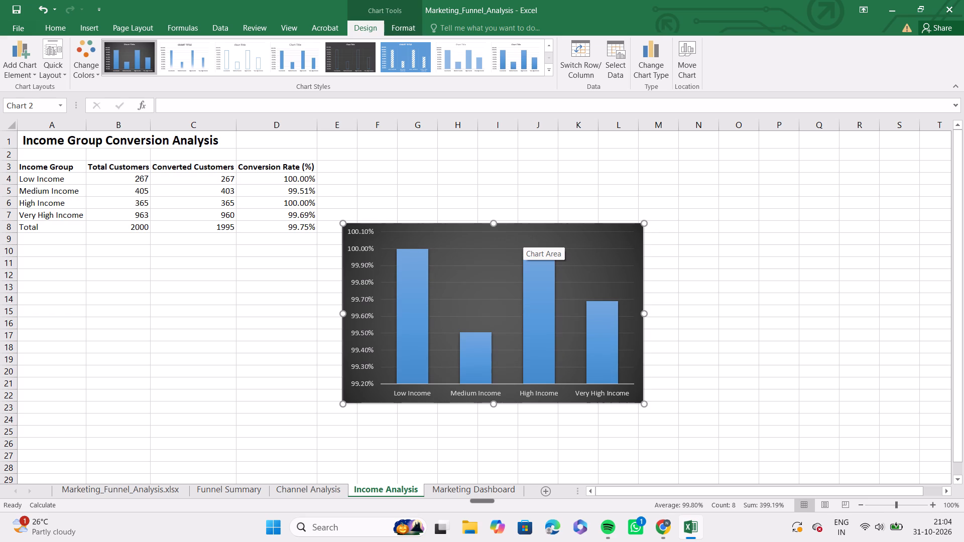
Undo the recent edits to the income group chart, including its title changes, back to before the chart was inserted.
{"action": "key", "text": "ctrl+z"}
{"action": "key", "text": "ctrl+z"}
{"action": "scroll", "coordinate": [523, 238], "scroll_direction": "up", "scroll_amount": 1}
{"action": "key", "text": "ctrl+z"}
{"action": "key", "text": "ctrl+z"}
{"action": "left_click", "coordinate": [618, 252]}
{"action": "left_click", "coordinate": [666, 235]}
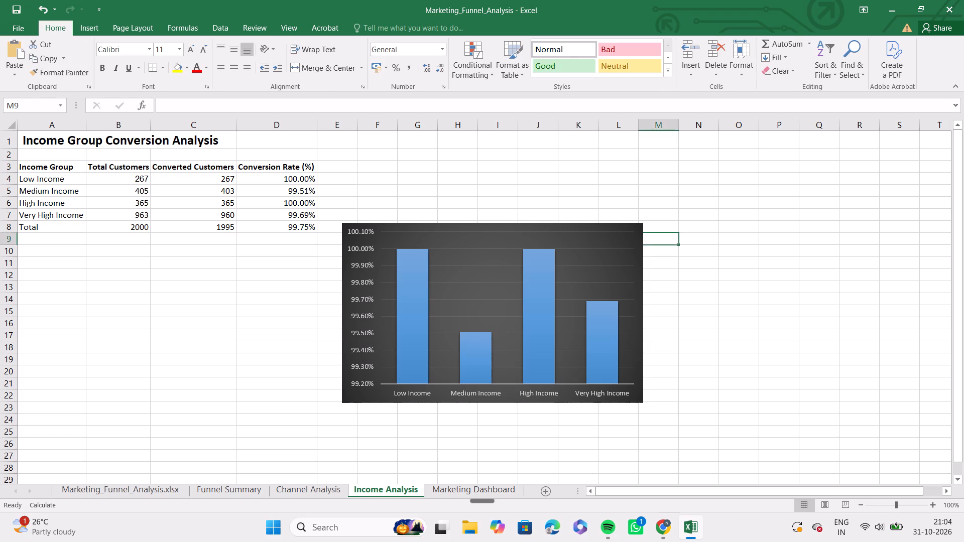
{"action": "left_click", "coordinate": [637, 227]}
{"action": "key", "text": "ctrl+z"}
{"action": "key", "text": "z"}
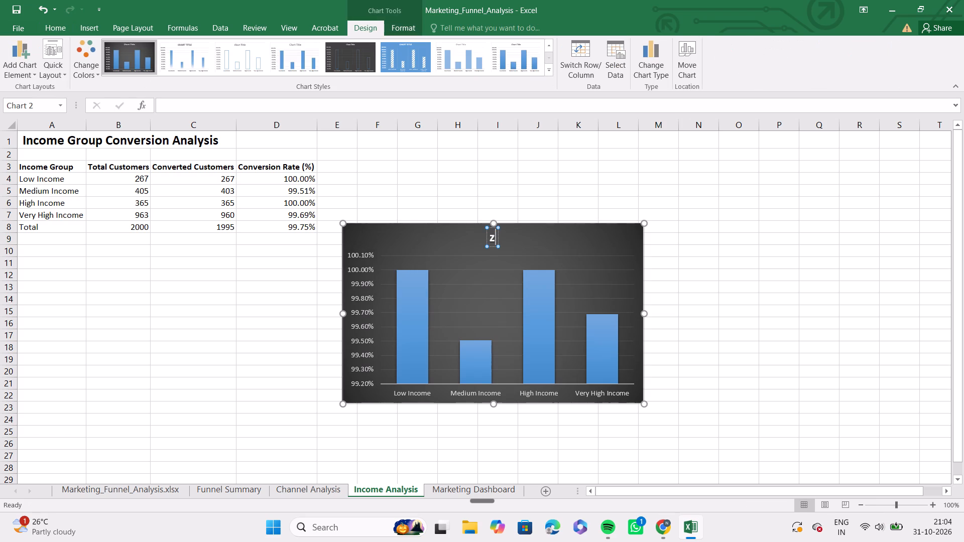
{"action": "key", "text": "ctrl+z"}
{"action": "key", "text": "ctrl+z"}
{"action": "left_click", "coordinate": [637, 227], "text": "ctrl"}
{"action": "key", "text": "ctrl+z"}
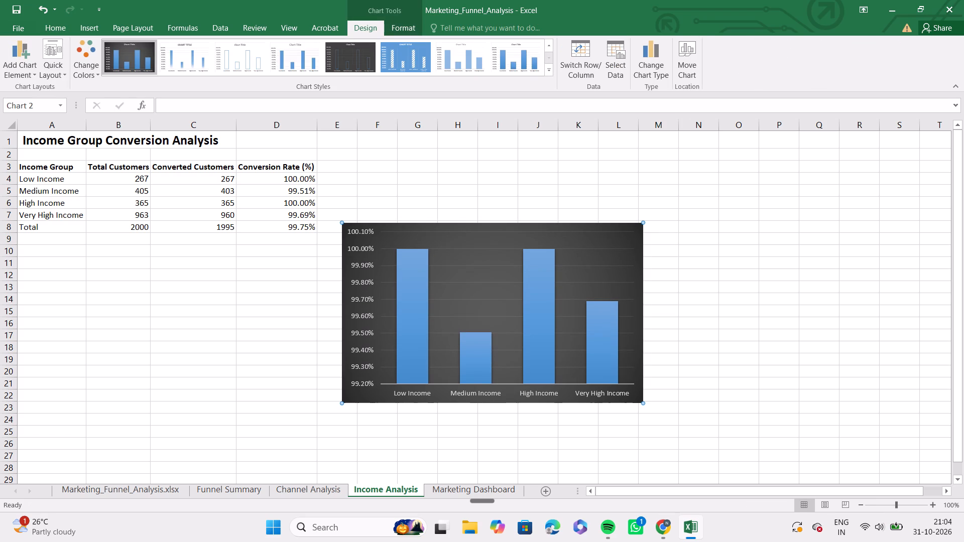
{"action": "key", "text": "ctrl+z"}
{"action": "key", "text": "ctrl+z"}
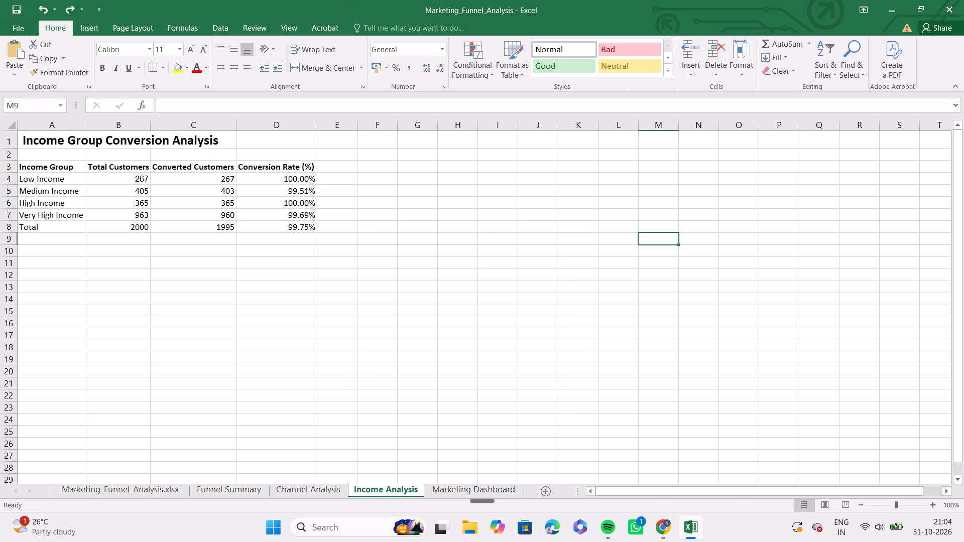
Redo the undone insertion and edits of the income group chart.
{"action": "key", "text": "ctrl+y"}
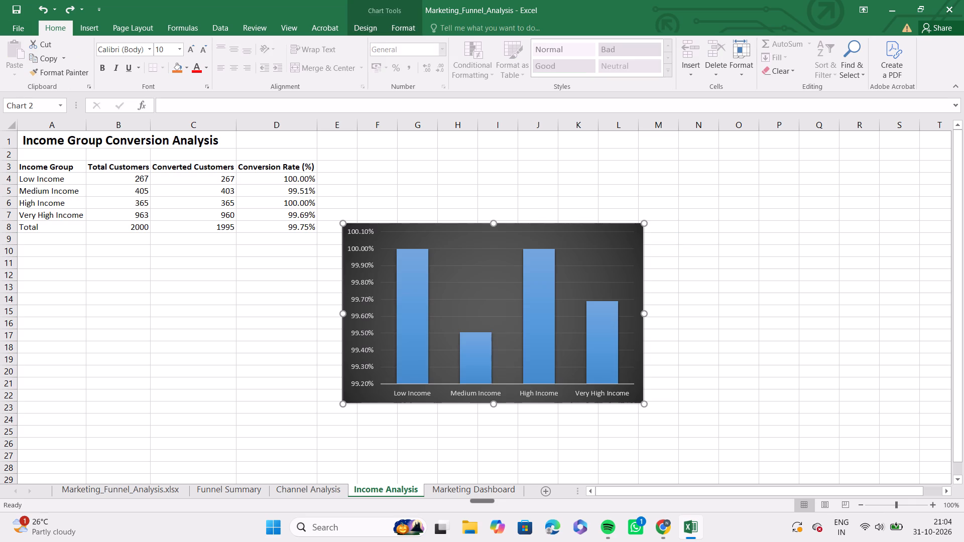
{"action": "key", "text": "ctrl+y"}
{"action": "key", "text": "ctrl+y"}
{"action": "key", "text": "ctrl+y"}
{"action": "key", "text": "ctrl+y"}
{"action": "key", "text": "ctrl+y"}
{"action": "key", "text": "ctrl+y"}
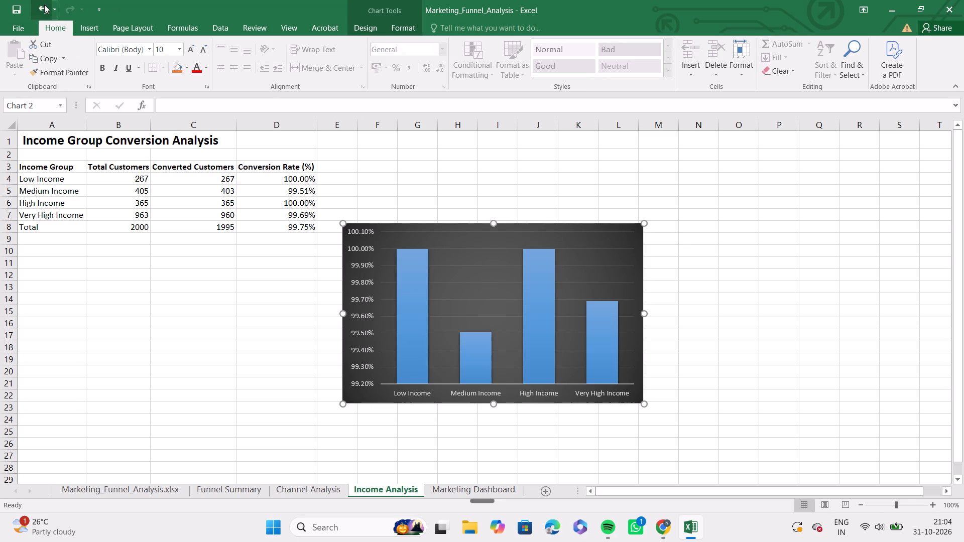
Undo the income group chart again, along with the latest move and resize of the Marketing Dashboard charts.
{"action": "triple_click", "coordinate": [44, 5]}
{"action": "left_click", "coordinate": [44, 5]}
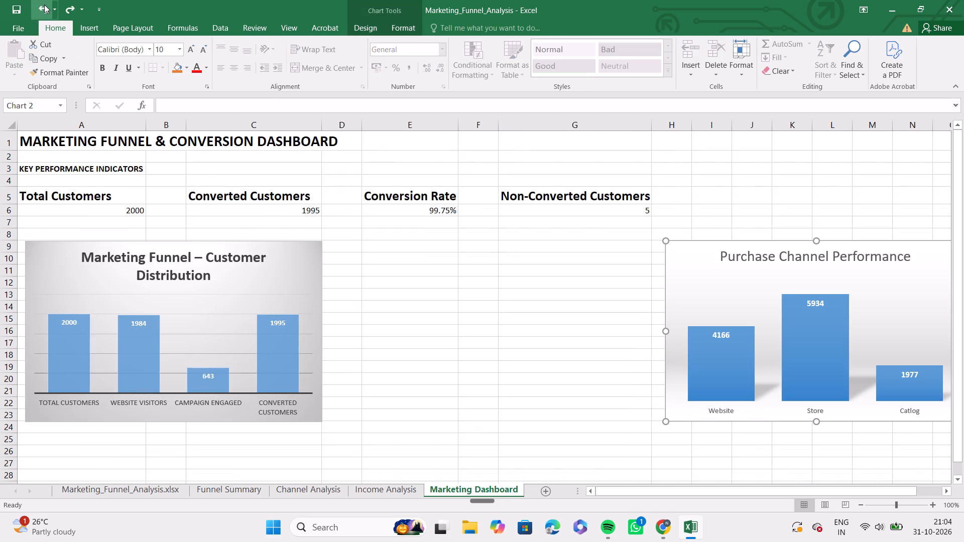
{"action": "key", "text": "ctrl+z"}
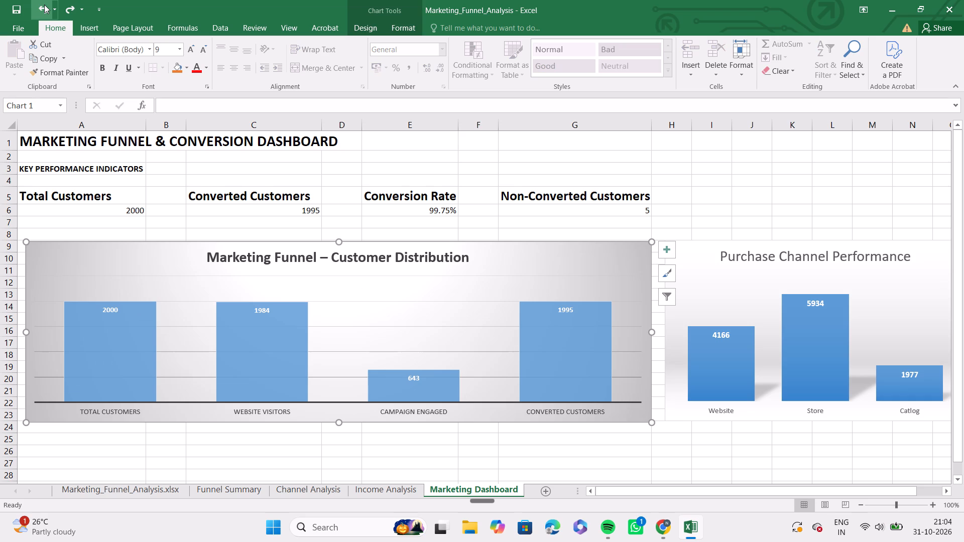
Redo the Marketing Funnel chart's resize and the Purchase Channel Performance chart's move on the dashboard, and save the workbook.
{"action": "key", "text": "ctrl+y"}
{"action": "key", "text": "ctrl+y"}
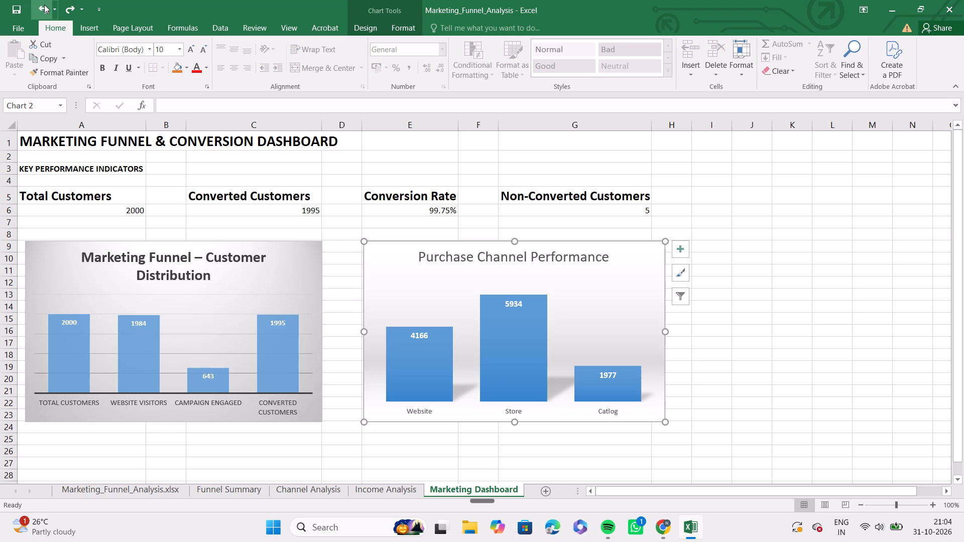
{"action": "key", "text": "ctrl+s"}
On the Income Analysis sheet, insert a 2-D clustered column chart from income groups A4:A7 and conversion rates D4:D7.
{"action": "left_click", "coordinate": [384, 492]}
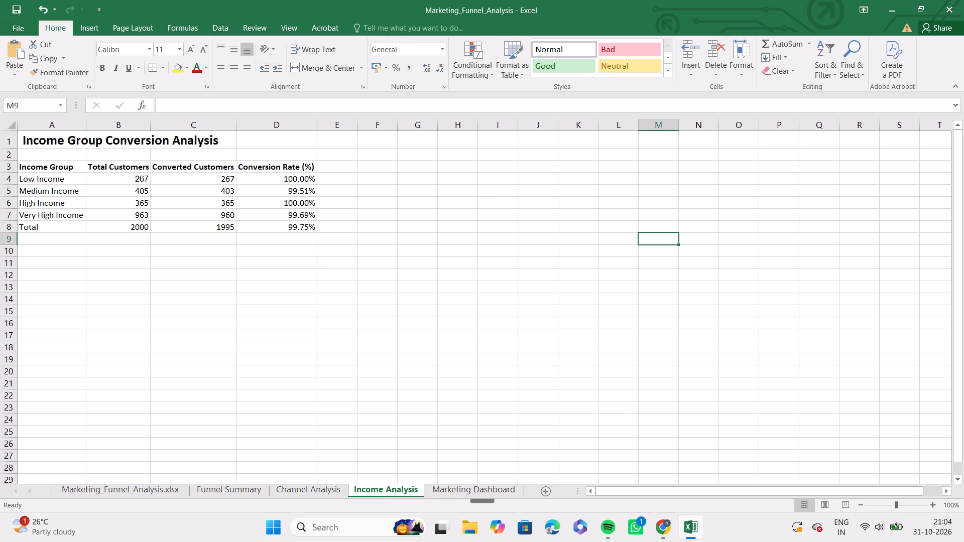
{"action": "left_click", "coordinate": [65, 181]}
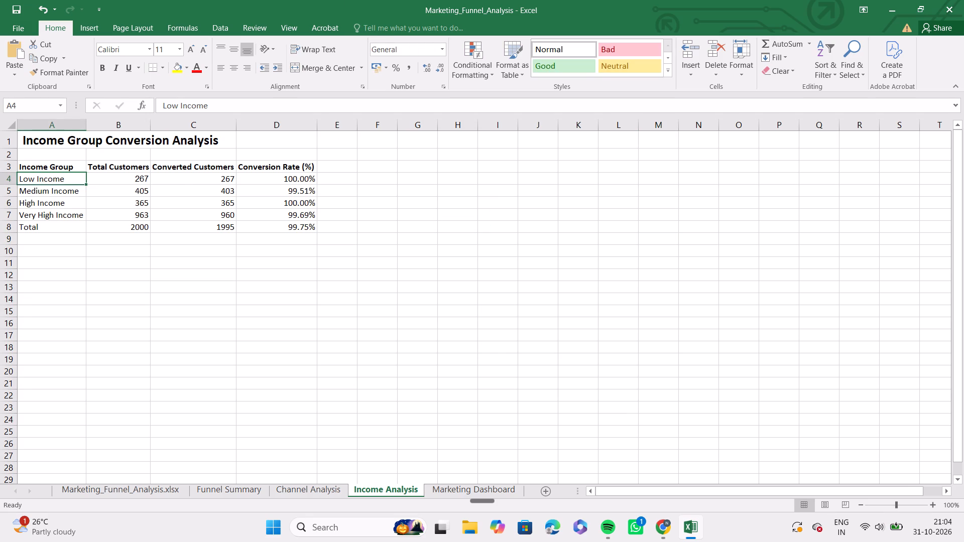
{"action": "left_click", "coordinate": [69, 191], "text": "ctrl"}
{"action": "left_click", "coordinate": [68, 200], "text": "ctrl"}
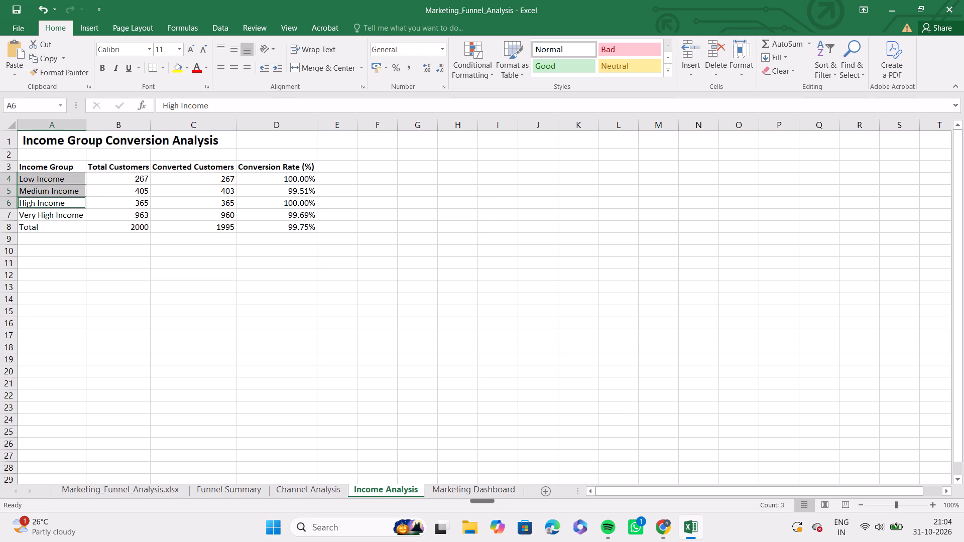
{"action": "left_click", "coordinate": [67, 219], "text": "ctrl"}
{"action": "left_click", "coordinate": [282, 177], "text": "ctrl"}
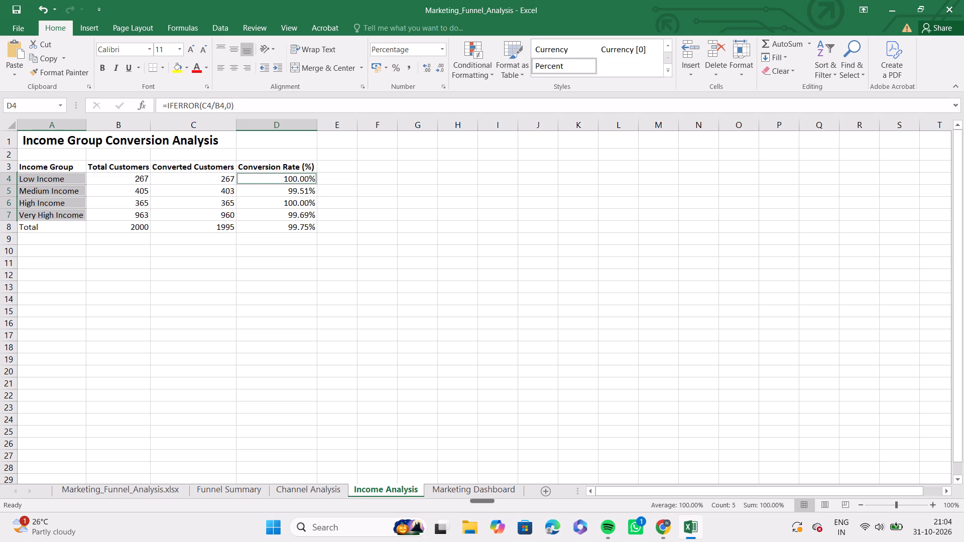
{"action": "left_click", "coordinate": [289, 191], "text": "ctrl"}
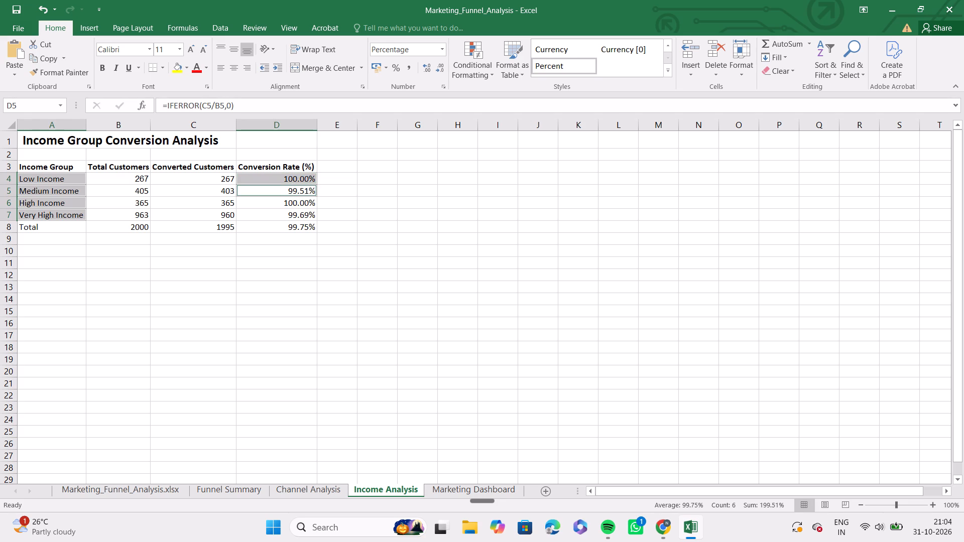
{"action": "left_click", "coordinate": [287, 203], "text": "ctrl"}
{"action": "left_click", "coordinate": [287, 220], "text": "ctrl"}
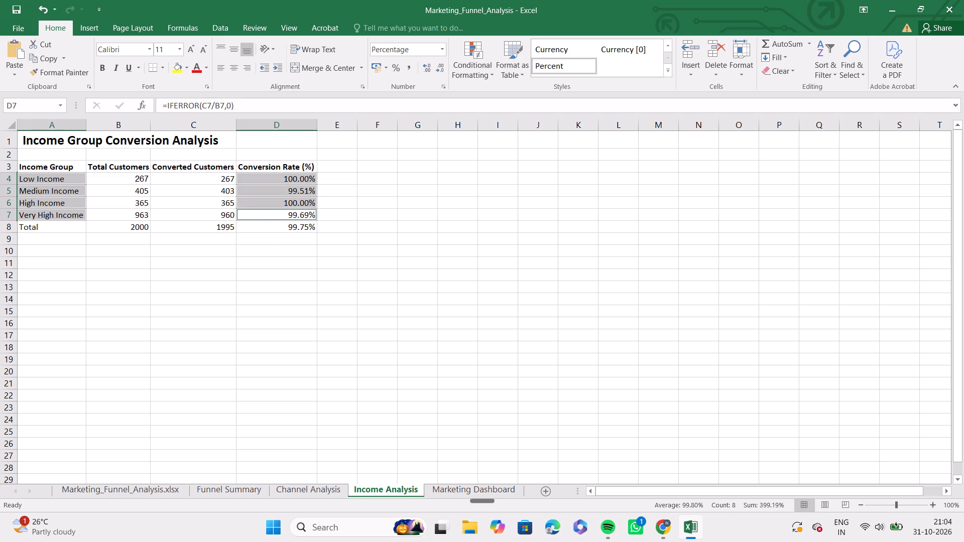
{"action": "left_click", "coordinate": [87, 29]}
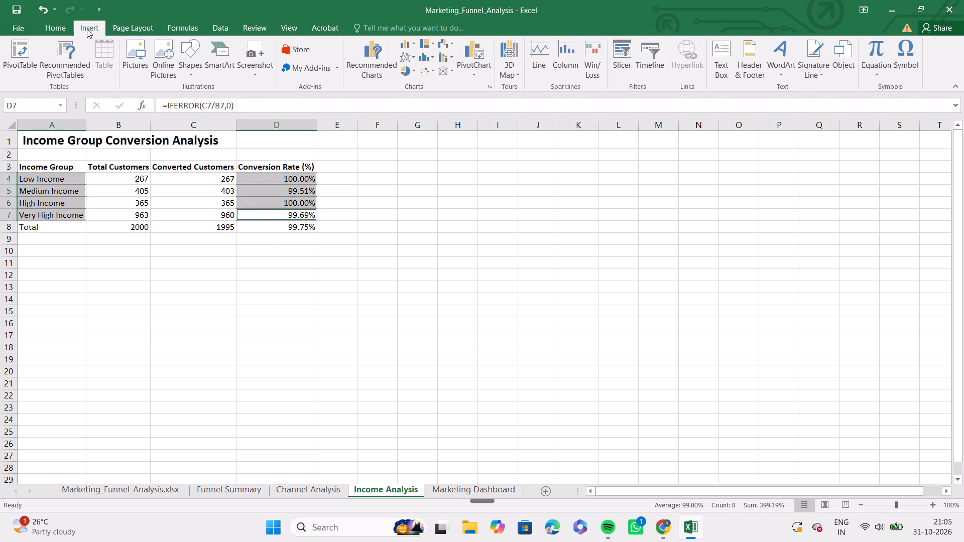
{"action": "left_click", "coordinate": [410, 47]}
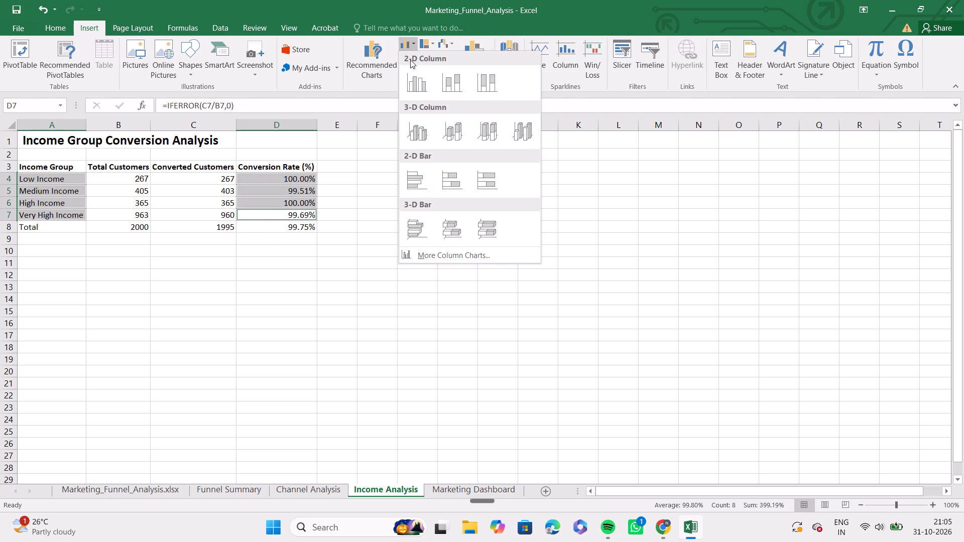
{"action": "left_click", "coordinate": [410, 71]}
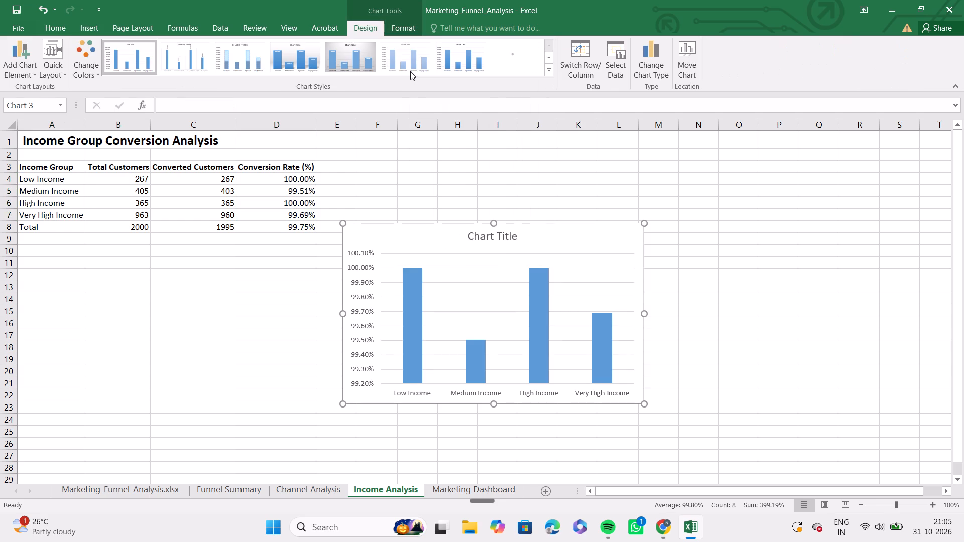
Apply the dark grey gradient chart style with blue columns to the new income group chart.
{"action": "left_click", "coordinate": [547, 55]}
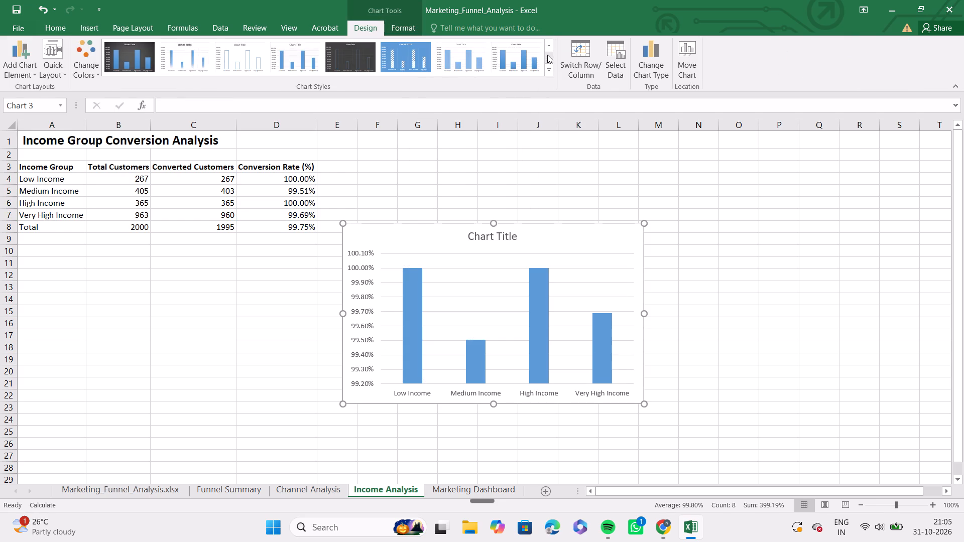
{"action": "left_click", "coordinate": [136, 62]}
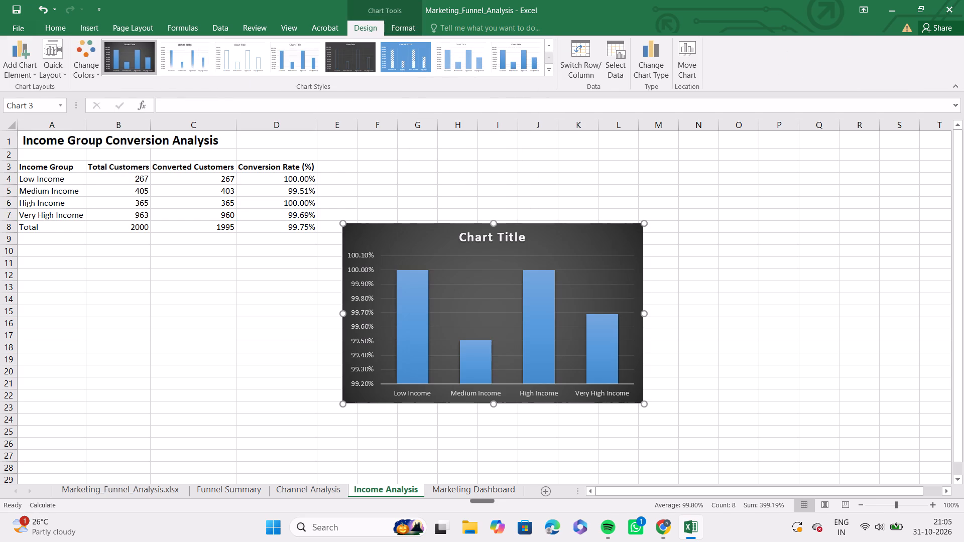
Delete the placeholder text inside the income group chart's title, keeping the title box.
{"action": "left_click", "coordinate": [518, 235]}
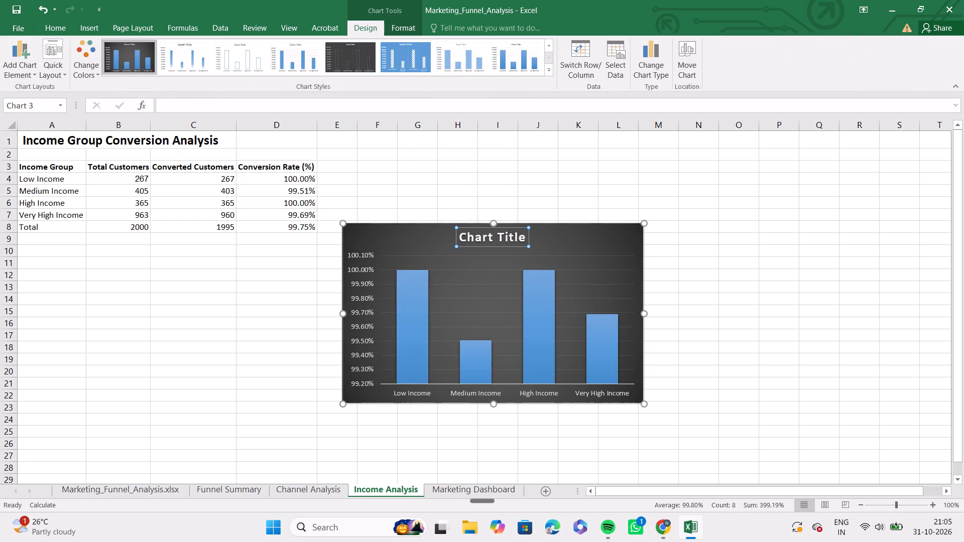
{"action": "left_click", "coordinate": [523, 236]}
{"action": "key", "text": "BackSpace"}
{"action": "key", "text": "BackSpace"}
{"action": "key", "text": "BackSpace"}
{"action": "key", "text": "BackSpace"}
{"action": "key", "text": "BackSpace"}
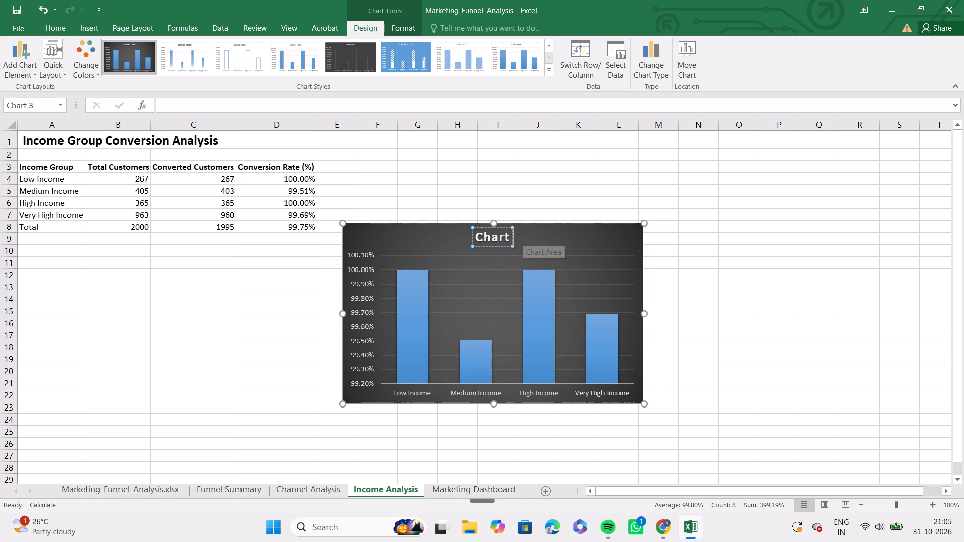
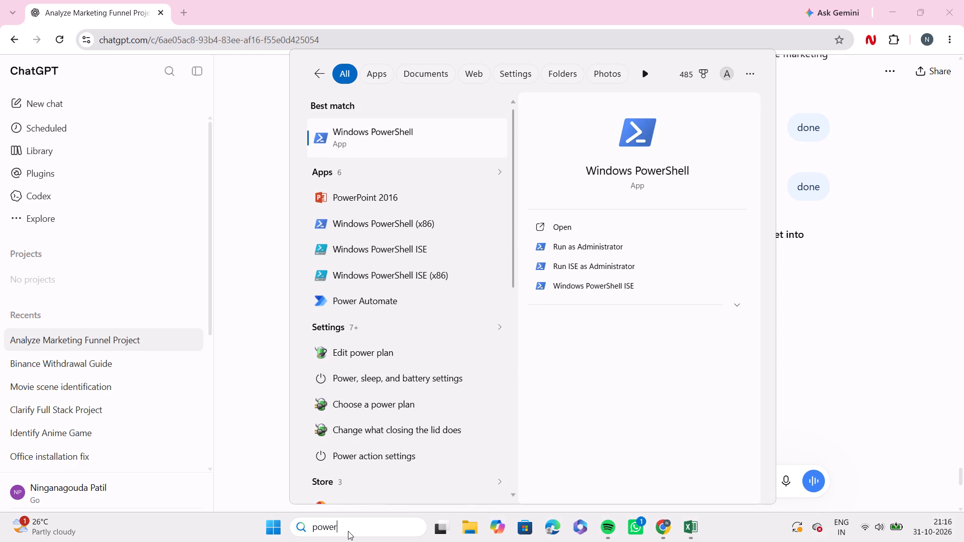
{"action": "key", "text": "space"}
{"action": "type", "text": "b"}
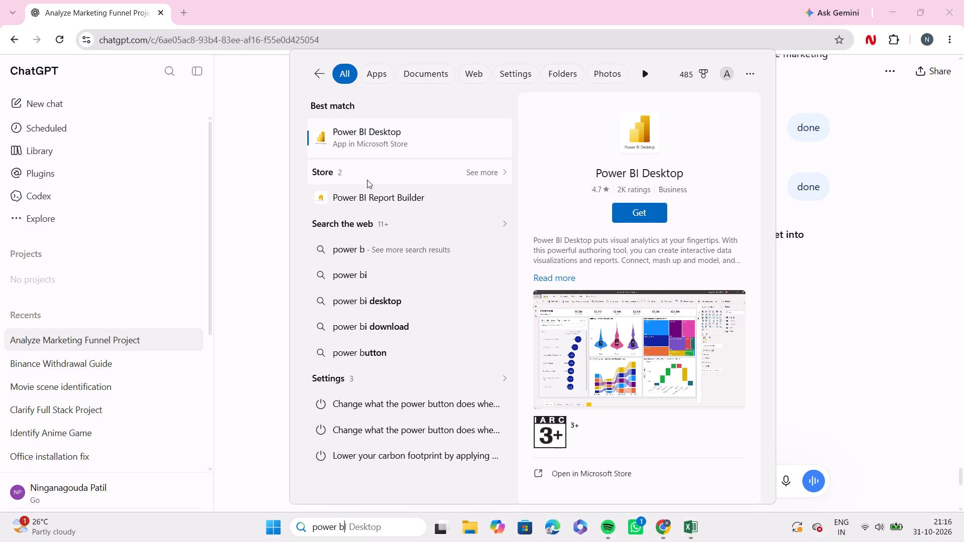
{"action": "left_click", "coordinate": [392, 125]}
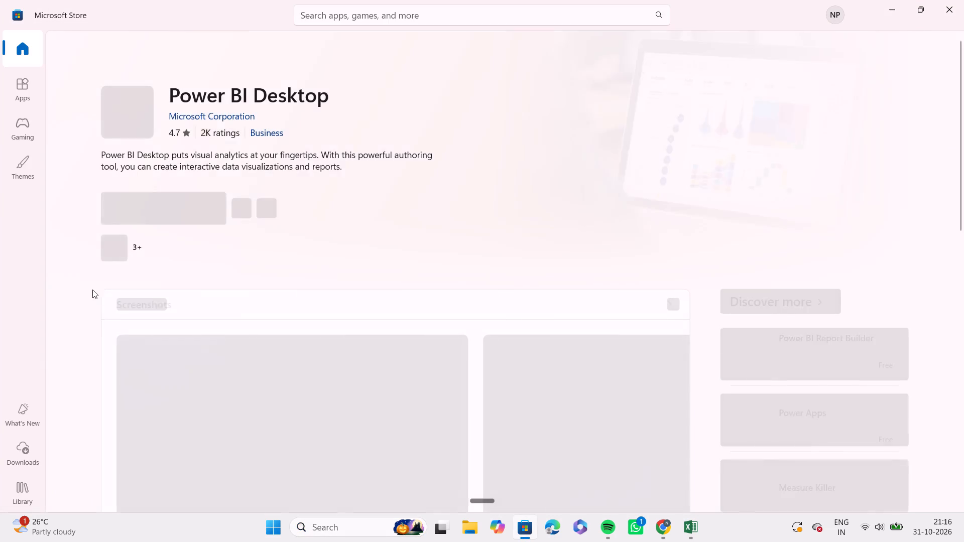
{"action": "left_click", "coordinate": [148, 215]}
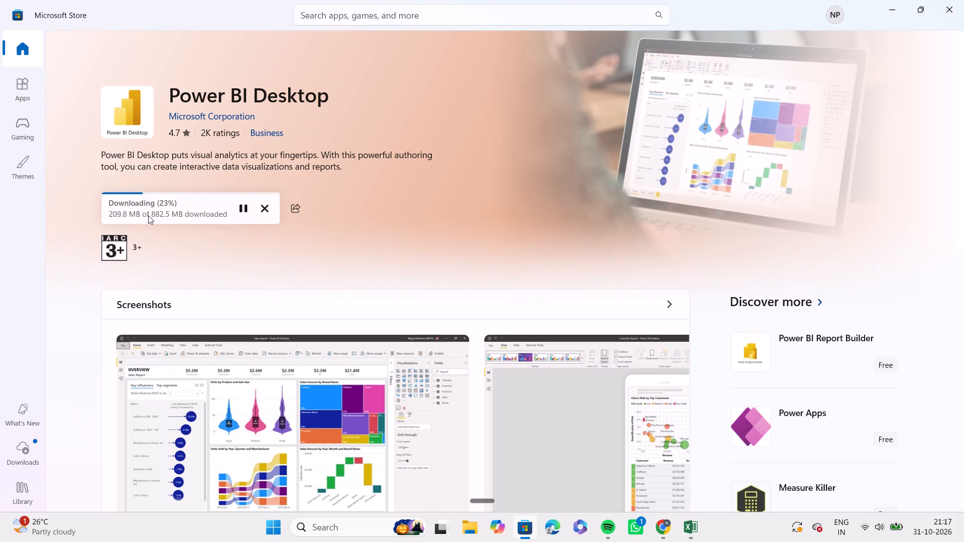
Search Windows for Settings, open the Settings app and maximize its window.
{"action": "left_click", "coordinate": [329, 523]}
{"action": "type", "text": "sett"}
{"action": "left_click", "coordinate": [370, 121]}
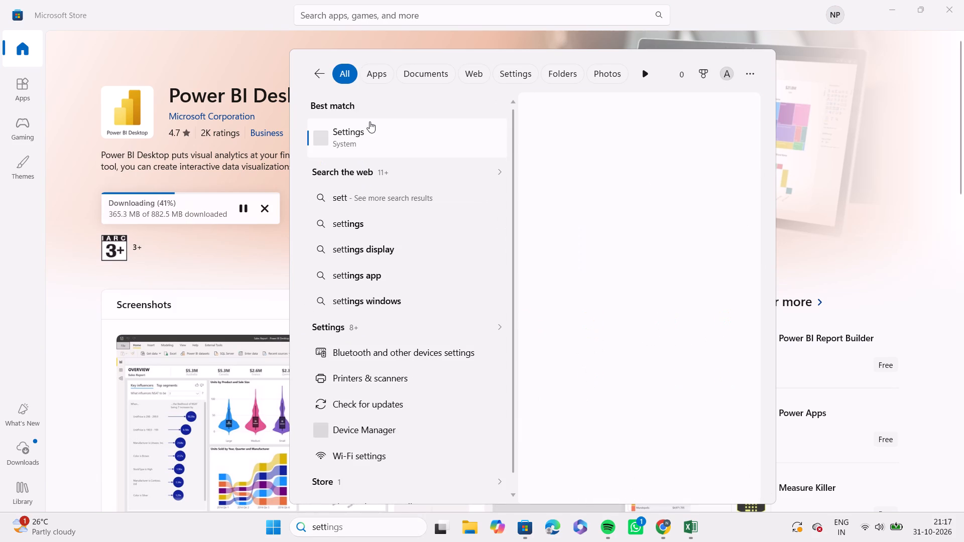
{"action": "double_click", "coordinate": [363, 150]}
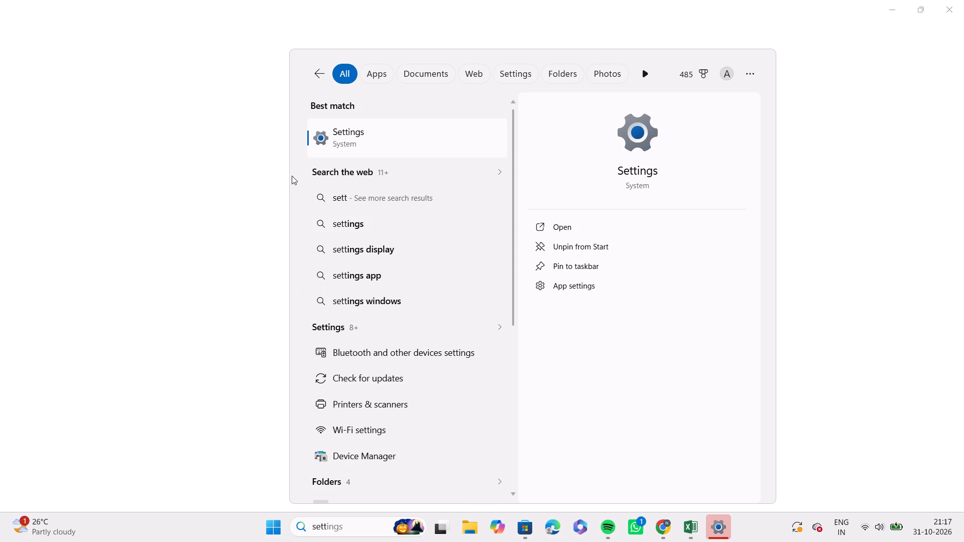
{"action": "left_click", "coordinate": [279, 188]}
{"action": "left_click", "coordinate": [711, 525]}
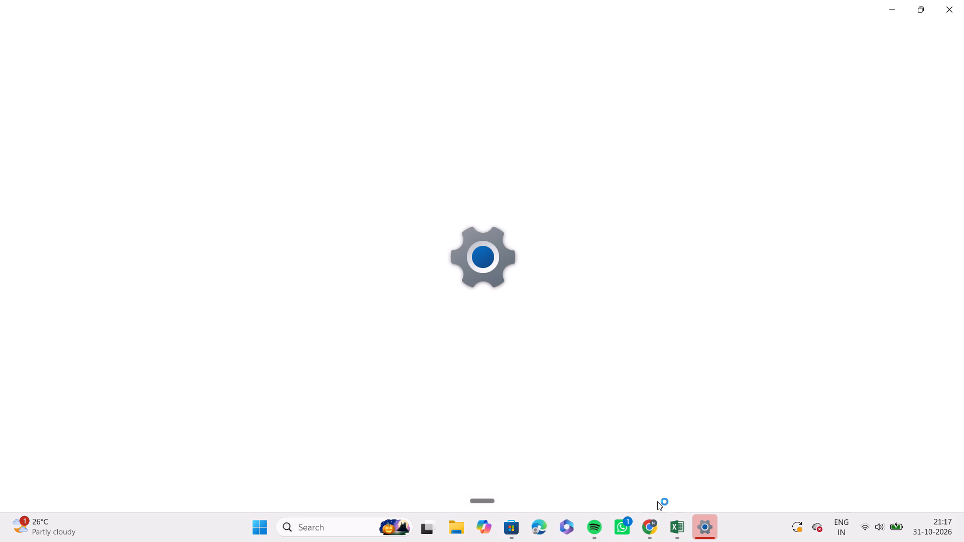
{"action": "left_click", "coordinate": [694, 533]}
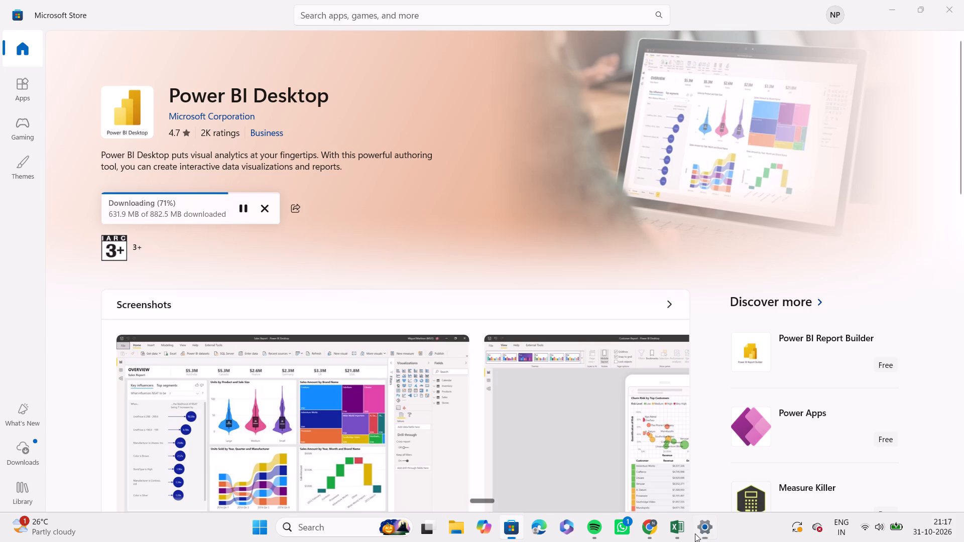
{"action": "left_click", "coordinate": [700, 532]}
{"action": "left_click", "coordinate": [700, 532]}
{"action": "triple_click", "coordinate": [700, 532]}
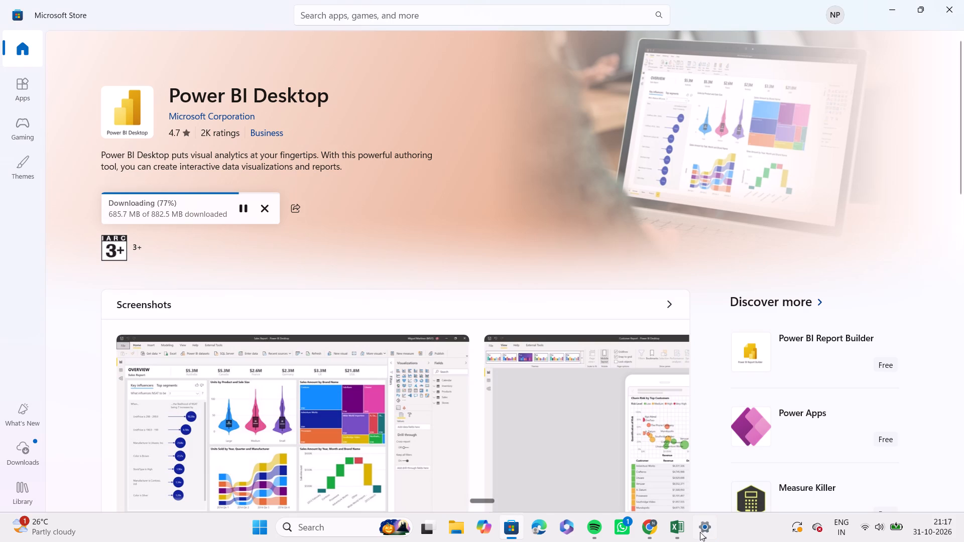
{"action": "triple_click", "coordinate": [700, 532]}
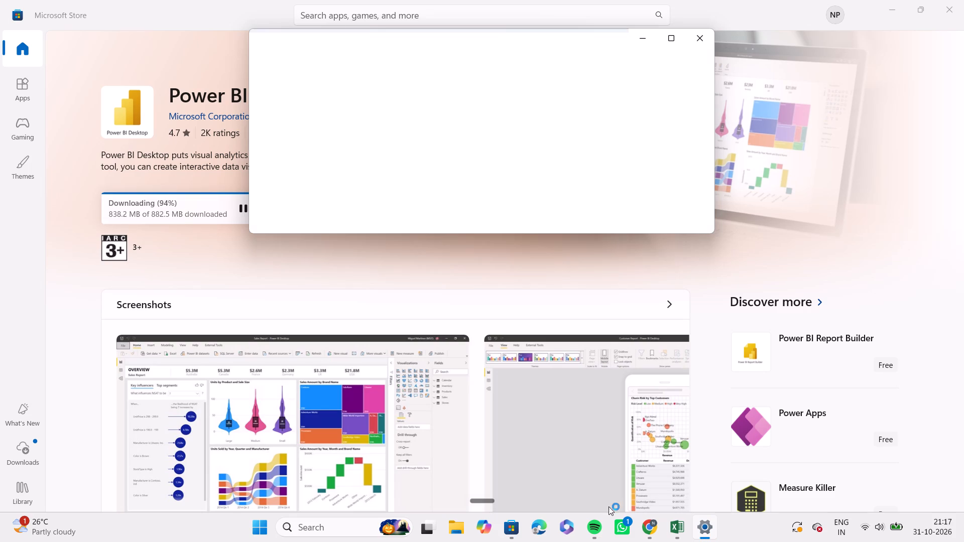
{"action": "scroll", "coordinate": [455, 134], "scroll_direction": "down", "scroll_amount": 1}
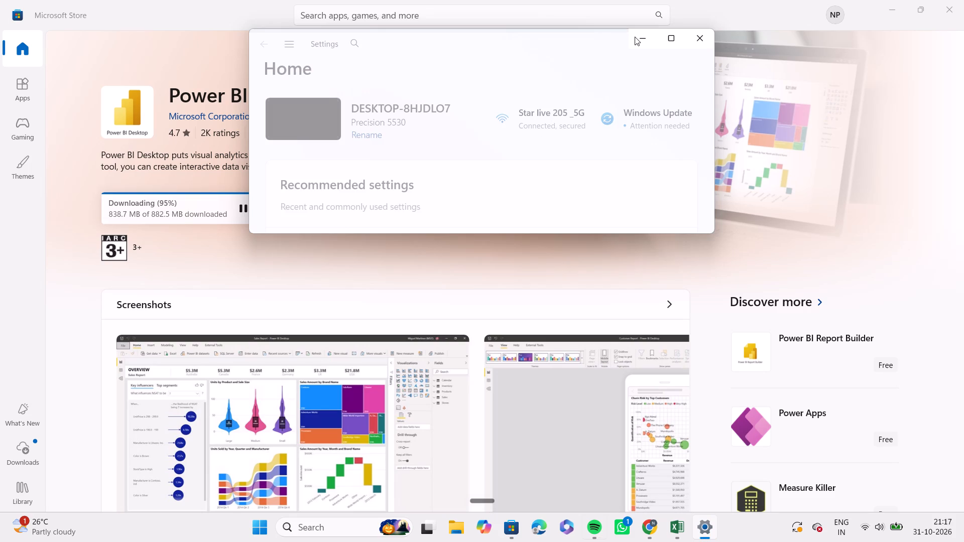
{"action": "left_click", "coordinate": [670, 40]}
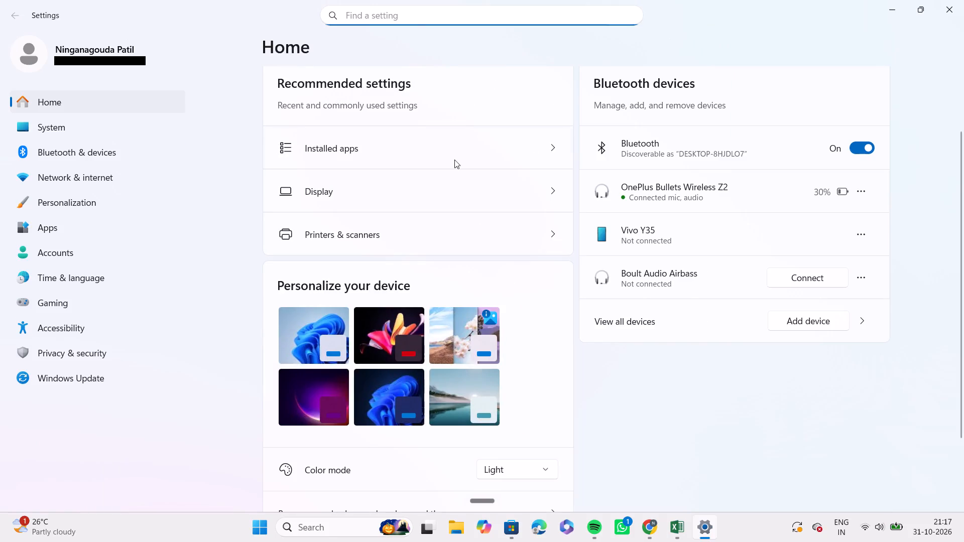
Open the list of installed apps and try to uninstall Antigravity 2.1.4.
{"action": "left_click", "coordinate": [428, 156]}
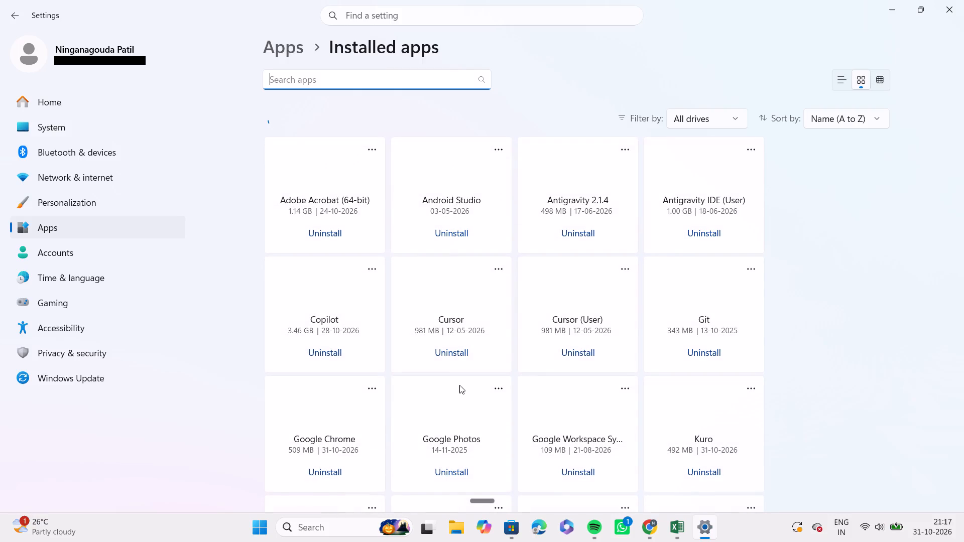
{"action": "scroll", "coordinate": [544, 365], "scroll_direction": "down", "scroll_amount": 18}
{"action": "scroll", "coordinate": [544, 365], "scroll_direction": "down", "scroll_amount": 20}
{"action": "scroll", "coordinate": [544, 365], "scroll_direction": "down", "scroll_amount": 20}
{"action": "scroll", "coordinate": [544, 365], "scroll_direction": "down", "scroll_amount": 20}
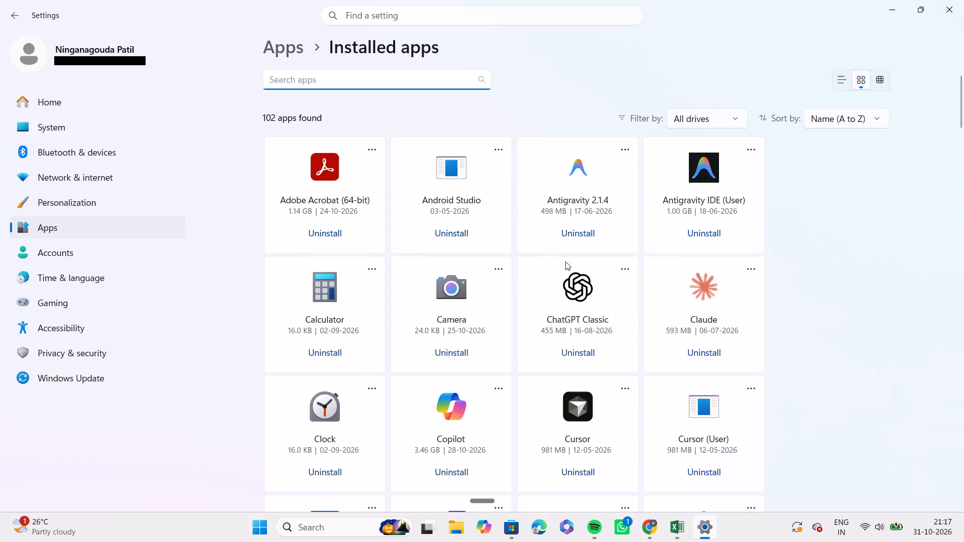
{"action": "left_click", "coordinate": [583, 230]}
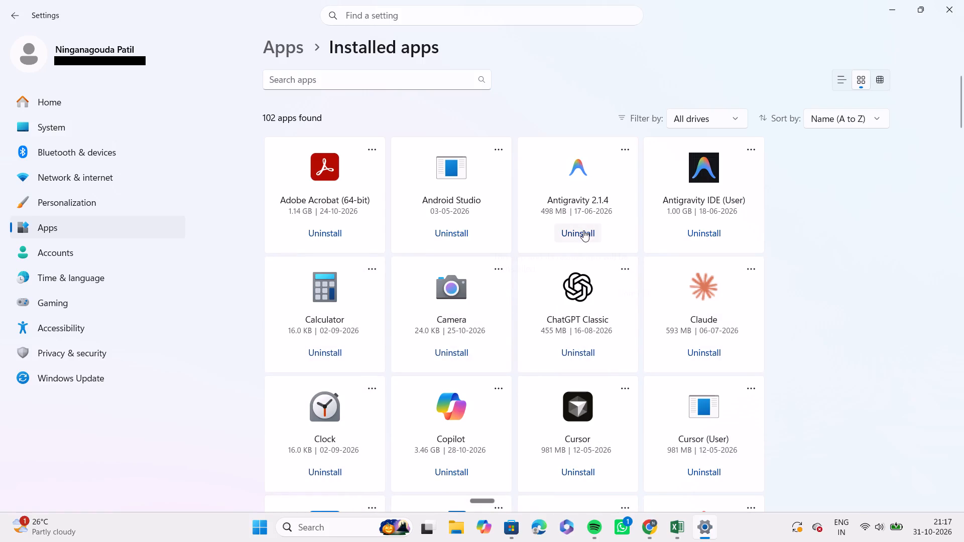
{"action": "left_click", "coordinate": [633, 297]}
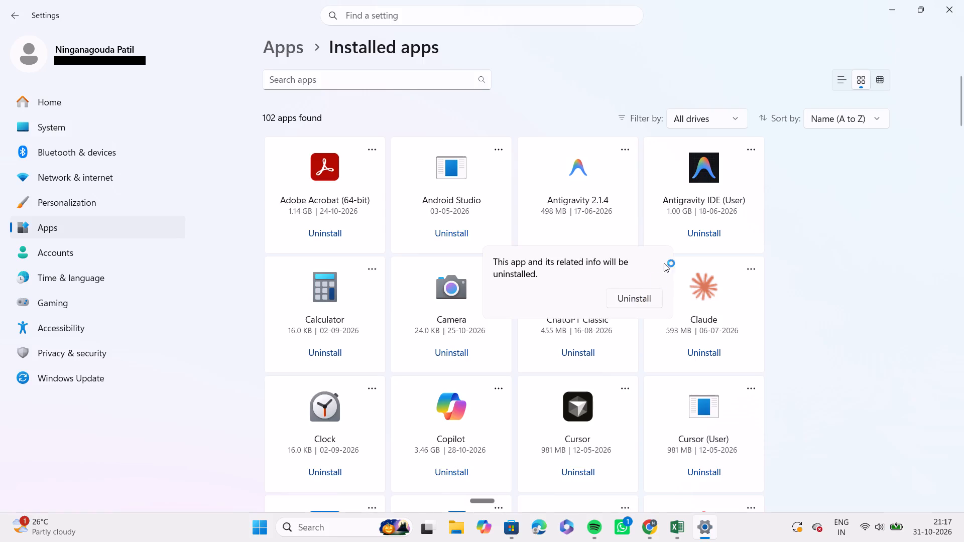
Uninstall Antigravity IDE (User) and agree to remove all of its components.
{"action": "left_click", "coordinate": [692, 235]}
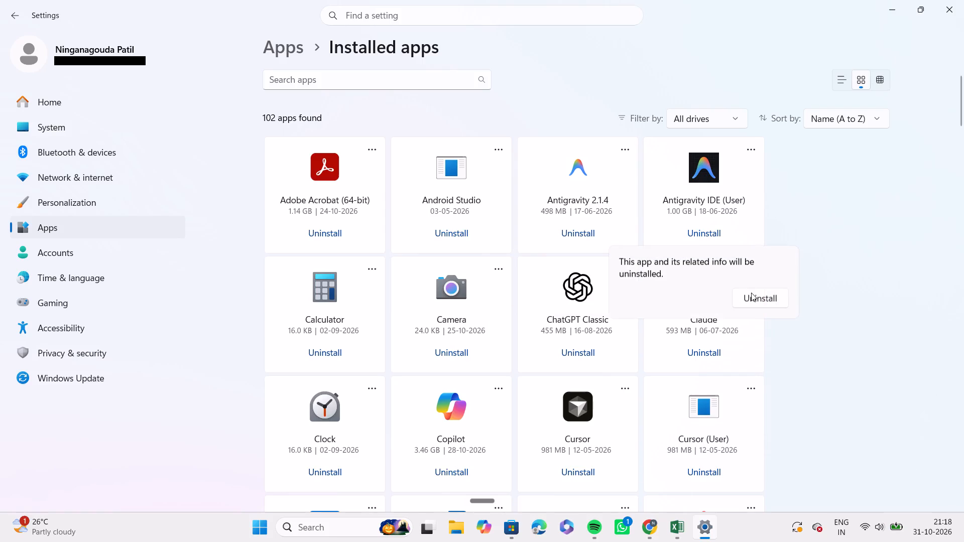
{"action": "left_click", "coordinate": [751, 294]}
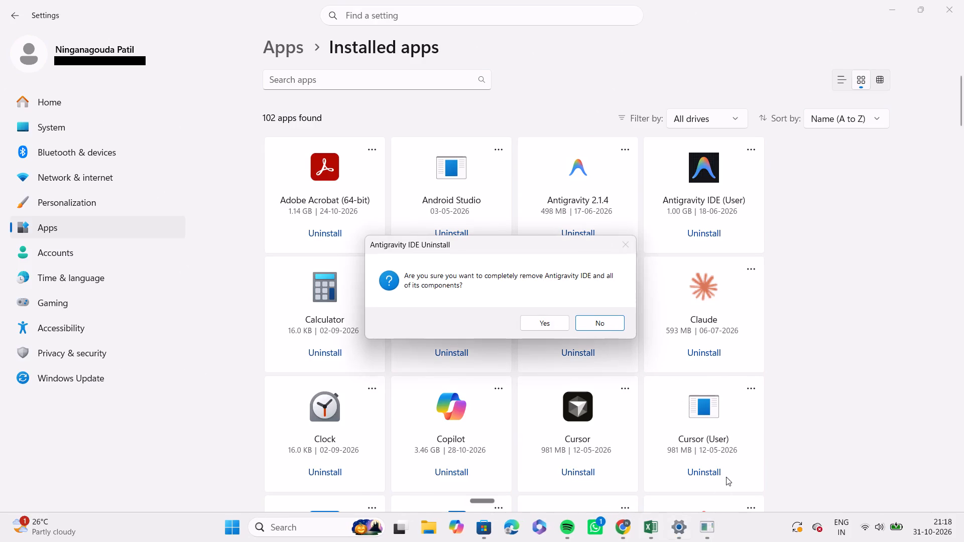
{"action": "left_click", "coordinate": [544, 326]}
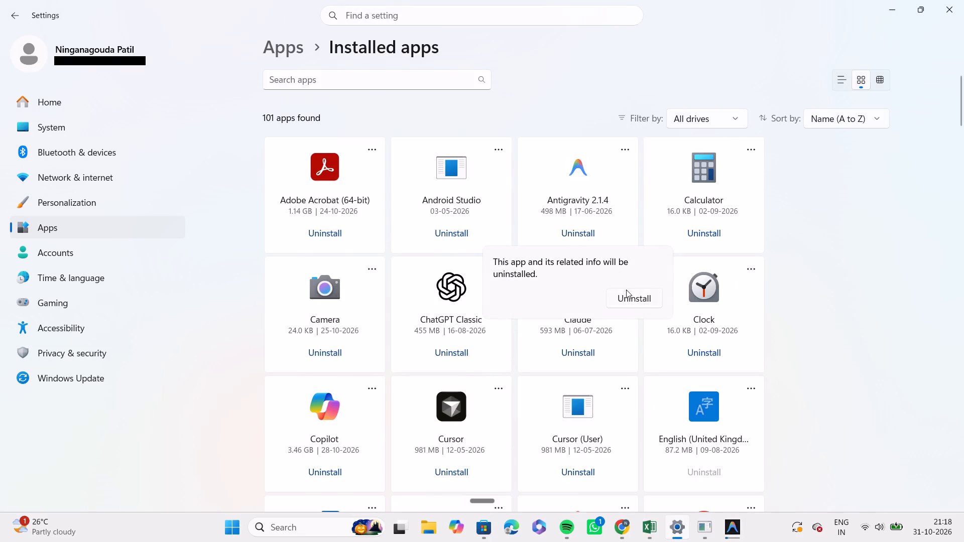
{"action": "left_click", "coordinate": [628, 301]}
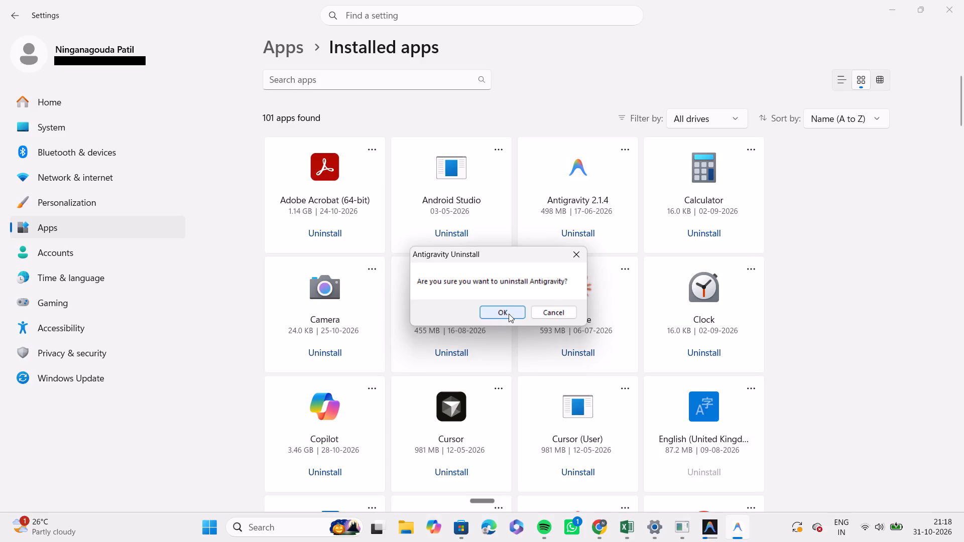
{"action": "left_click", "coordinate": [515, 312]}
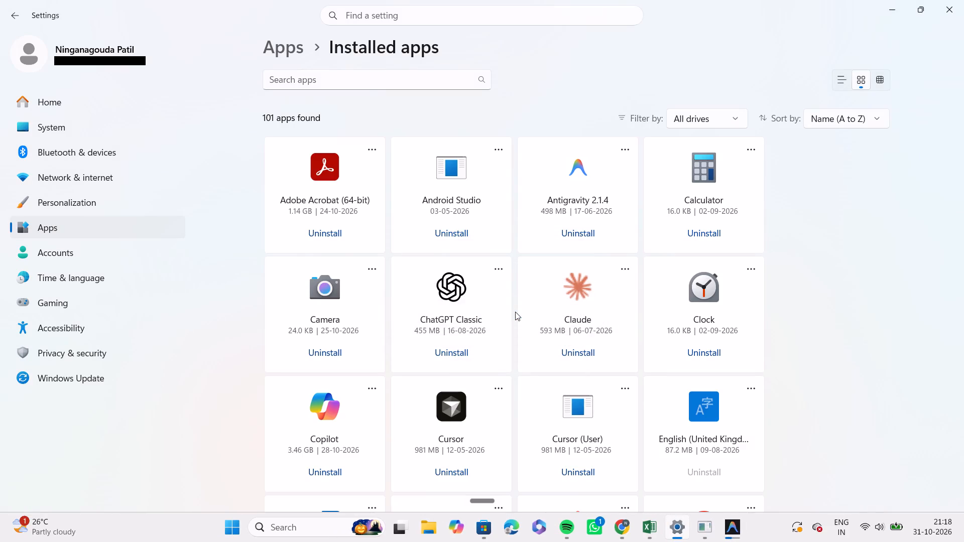
Uninstall Android Studio from the installed apps list.
{"action": "left_click", "coordinate": [455, 237]}
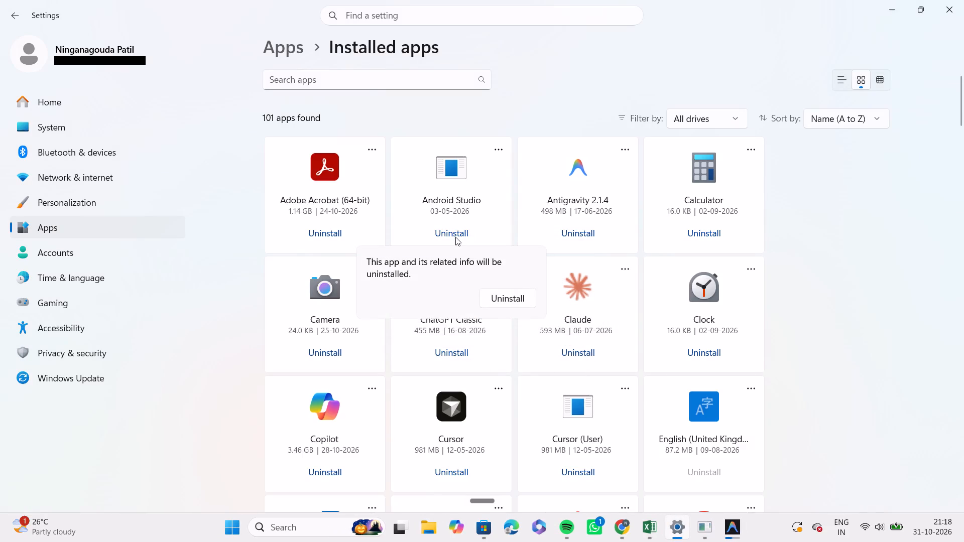
{"action": "left_click", "coordinate": [507, 299]}
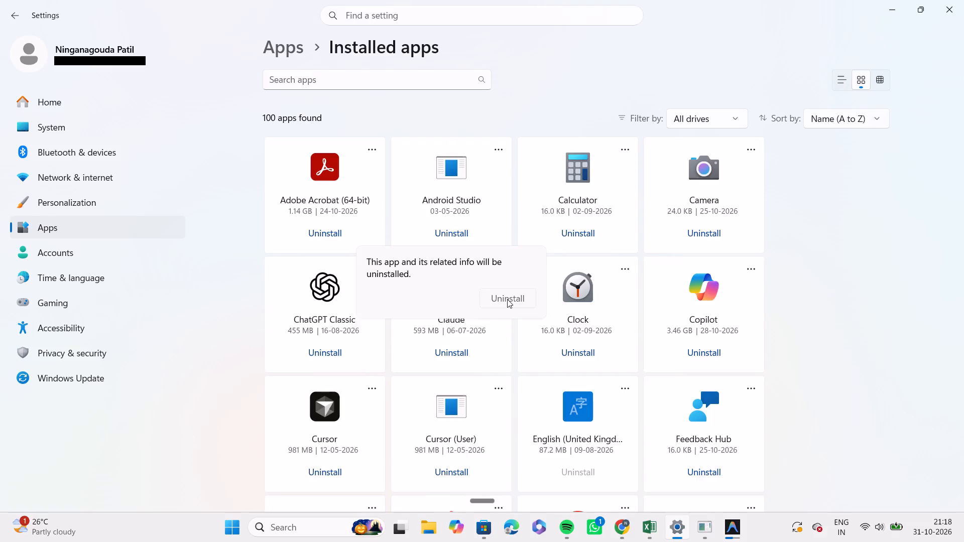